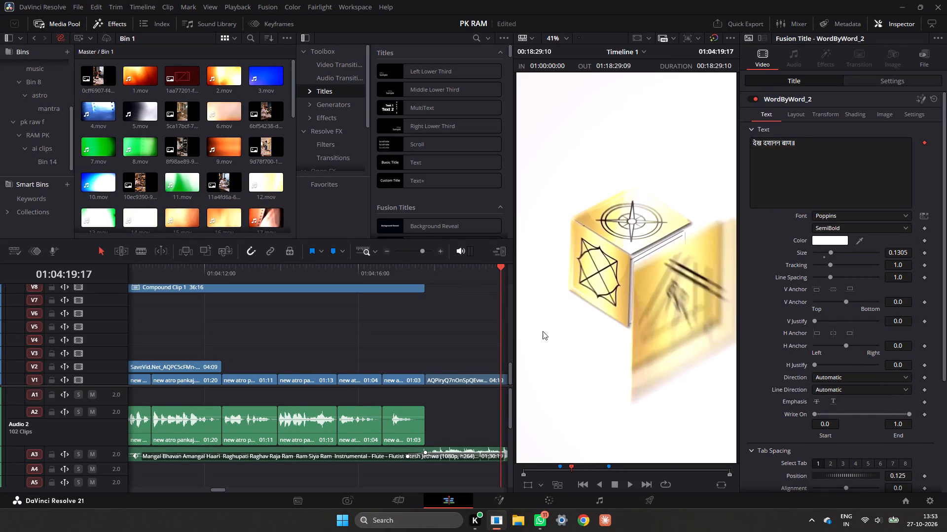
# Examine the timeline footage from the closing speaker clips back to the start of the first WordByWord_2 caption on V6.
pyautogui.click(397, 272)
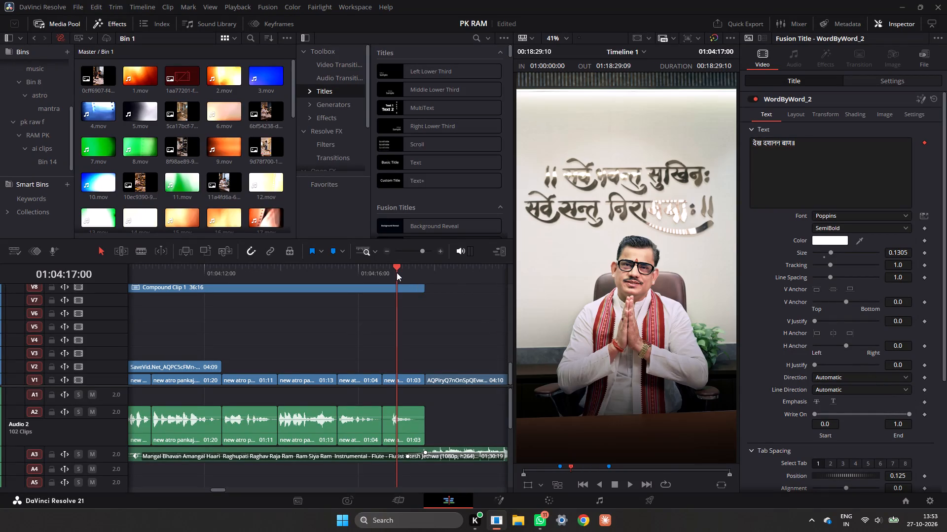
pyautogui.click(375, 264)
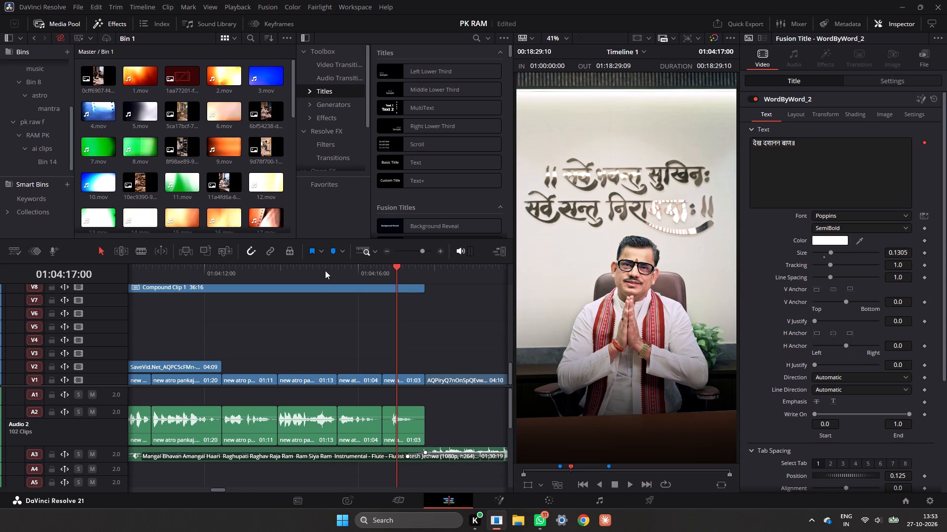
pyautogui.click(323, 272)
pyautogui.click(263, 266)
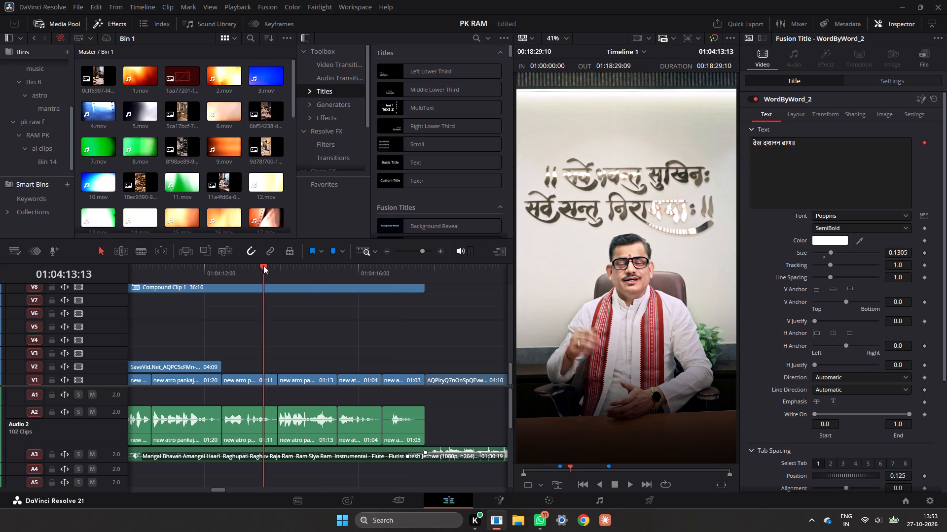
pyautogui.click(210, 268)
pyautogui.hscroll(1, 210, 268)
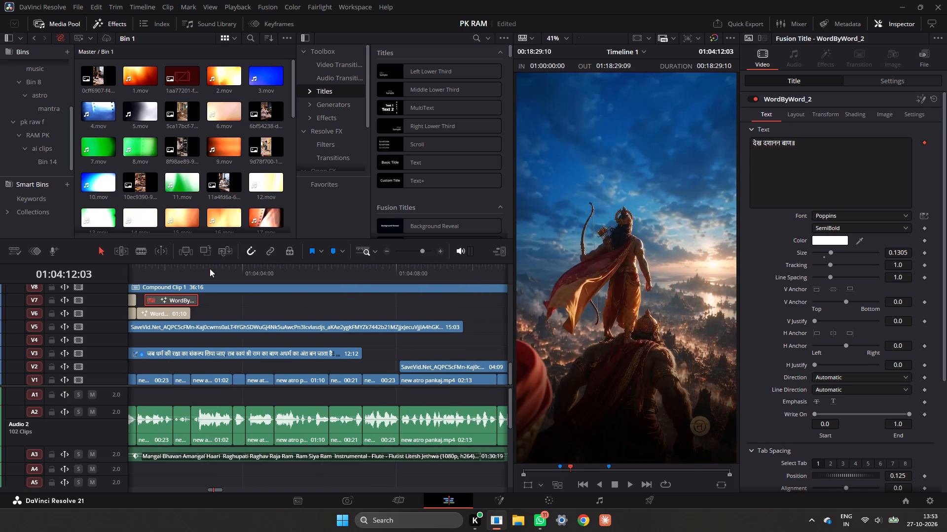
pyautogui.hscroll(2, 210, 268)
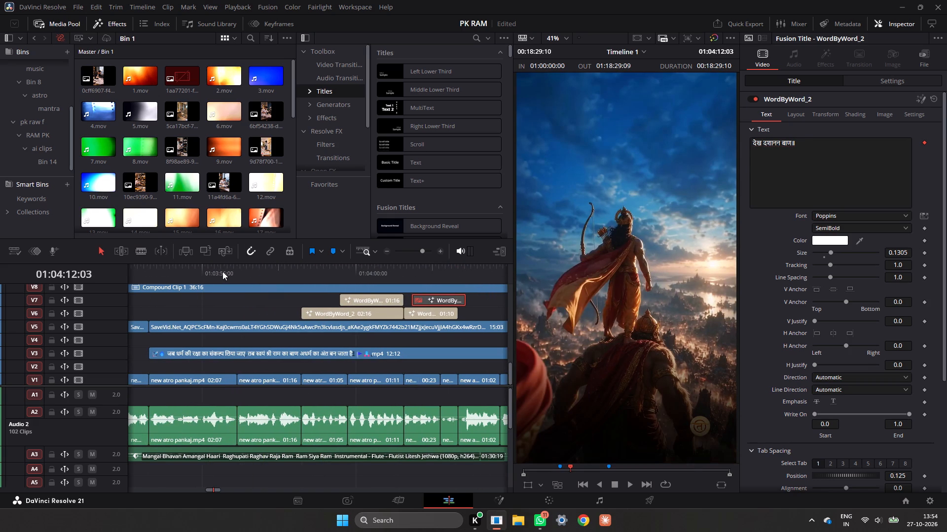
pyautogui.click(233, 271)
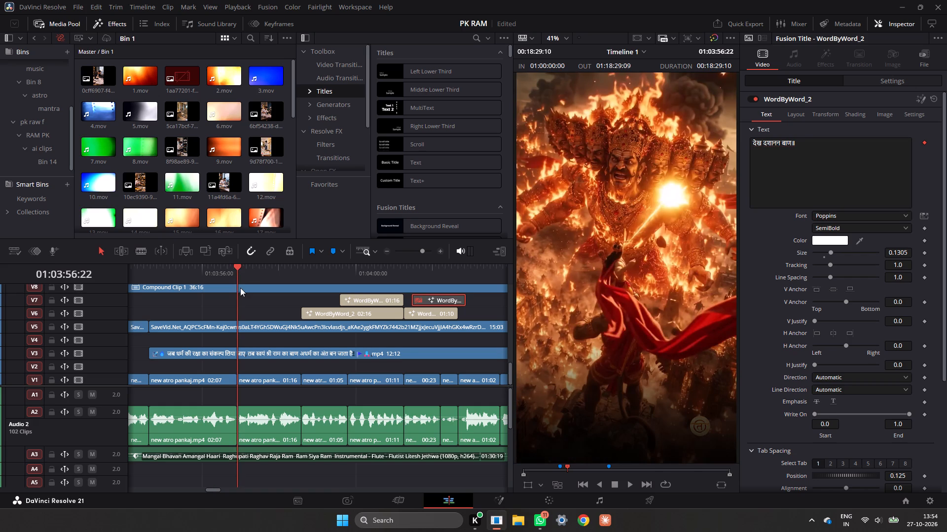
pyautogui.click(302, 272)
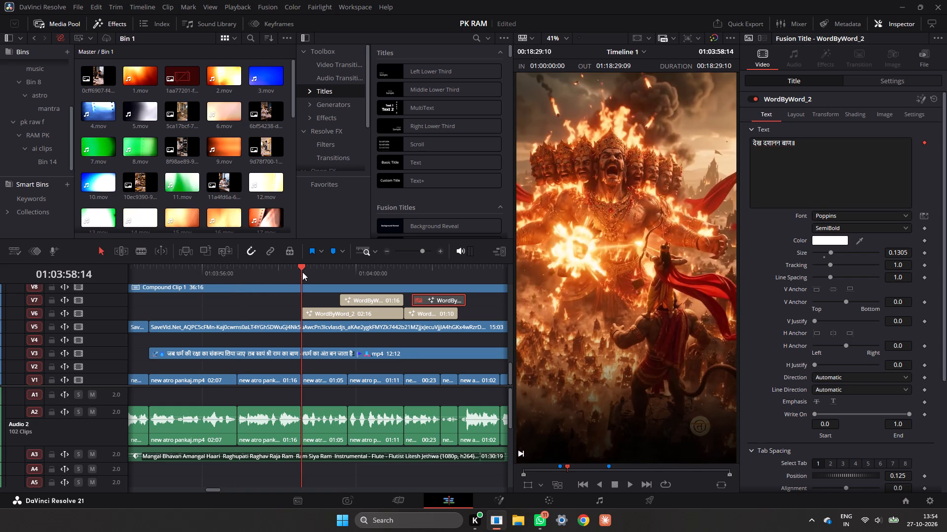
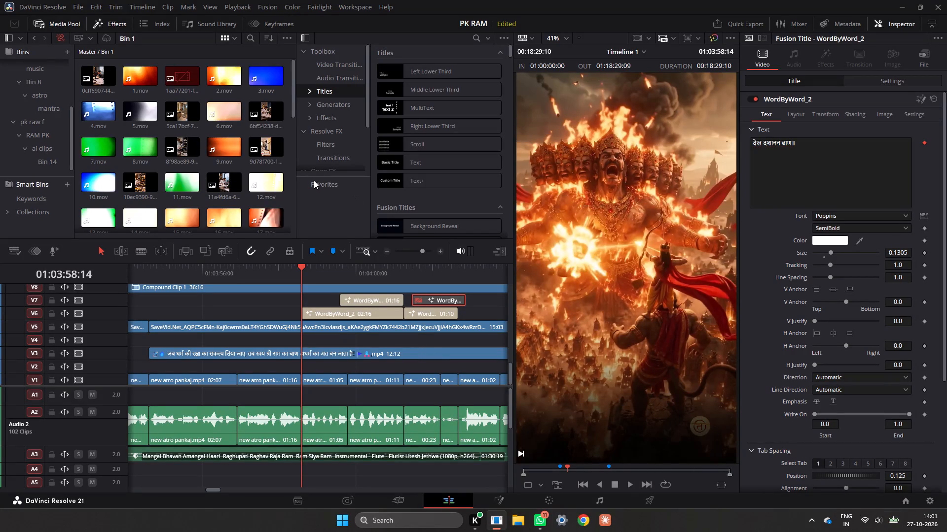
# Examine the Ramayana footage around the start of the first WordByWord_2 caption on V6 and back to about 01:03:53.
pyautogui.moveTo(299, 274); pyautogui.dragTo(355, 275)
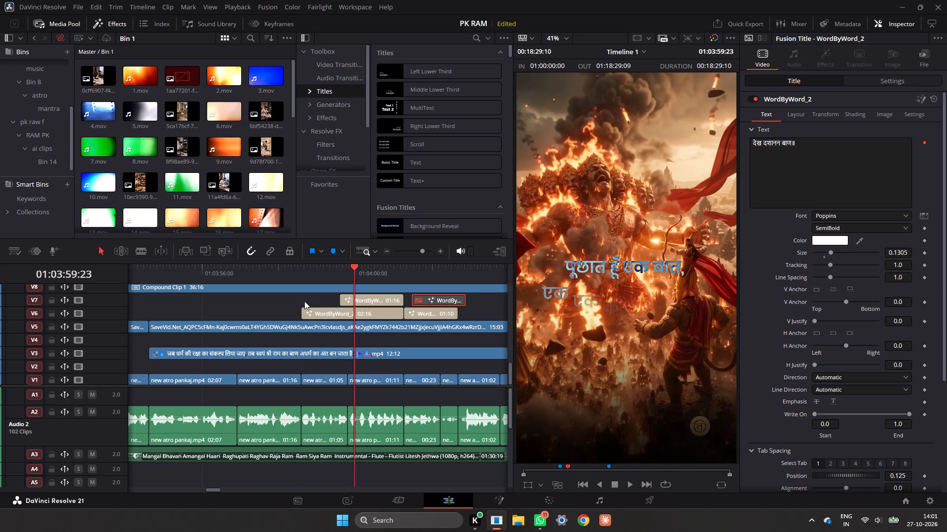
pyautogui.moveTo(317, 277); pyautogui.dragTo(295, 285)
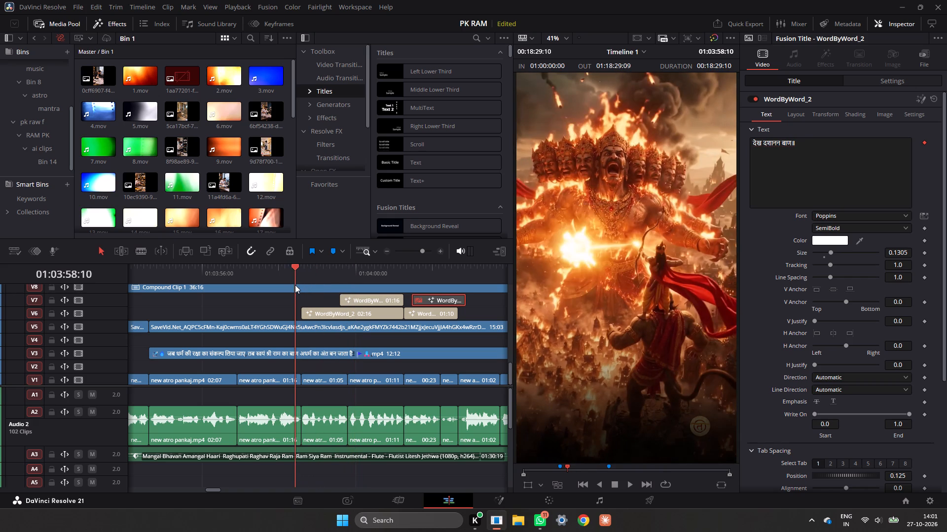
pyautogui.moveTo(295, 285); pyautogui.dragTo(298, 288)
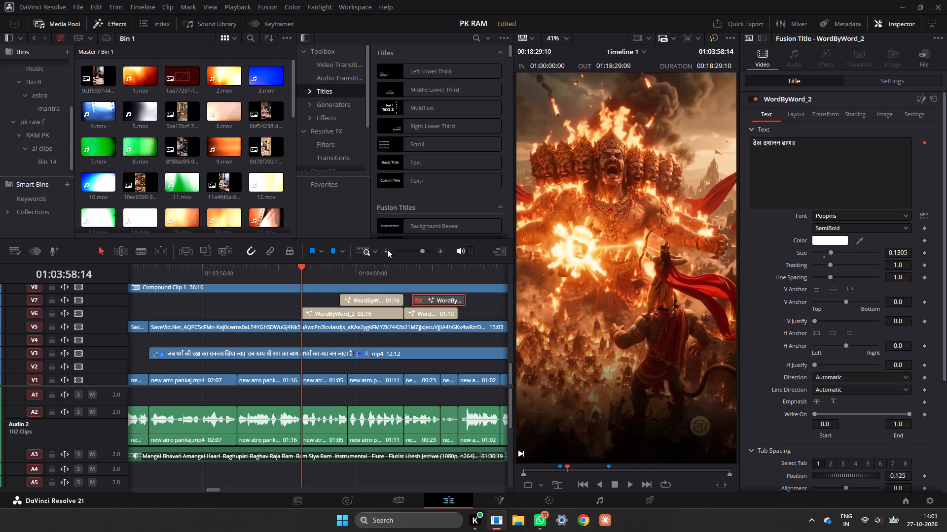
pyautogui.moveTo(305, 270); pyautogui.dragTo(253, 283)
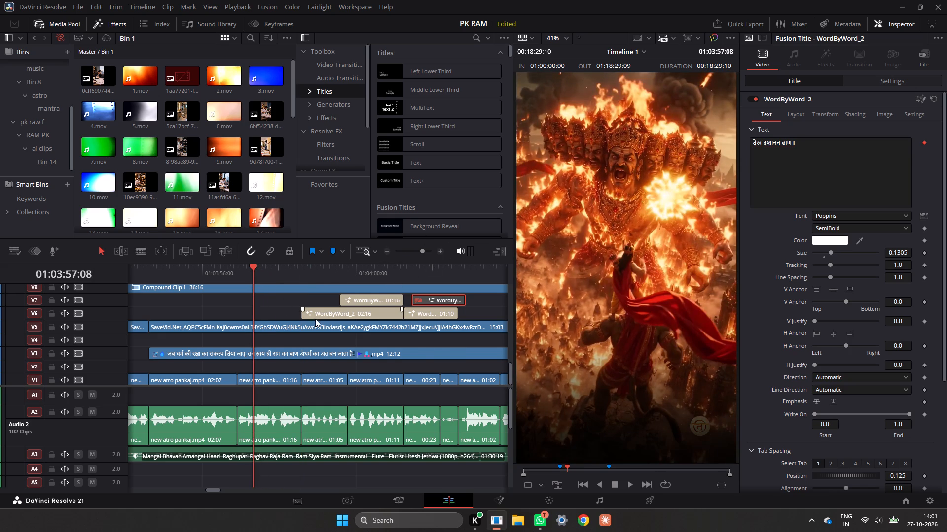
pyautogui.keyDown('ctrl'); pyautogui.scroll(3, 315, 319); pyautogui.keyUp('ctrl')
pyautogui.moveTo(349, 271); pyautogui.dragTo(292, 290)
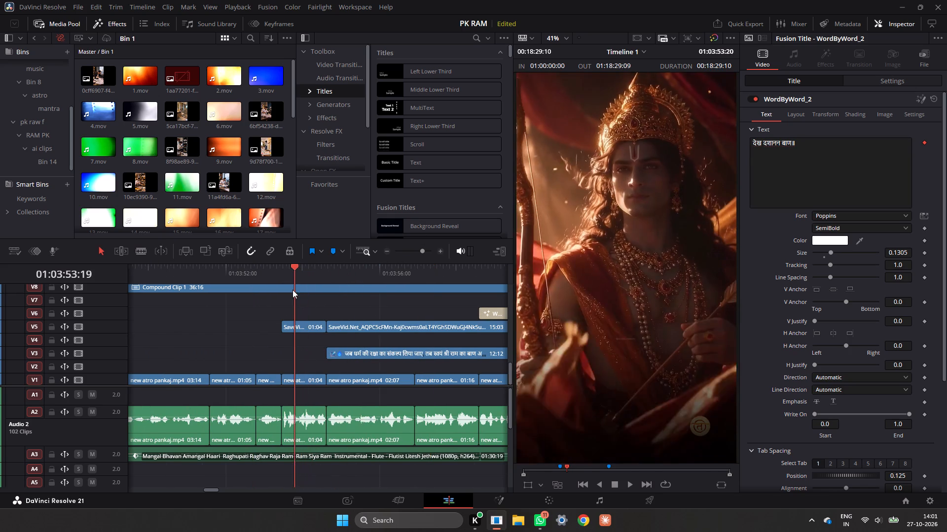
pyautogui.moveTo(292, 290); pyautogui.dragTo(291, 290)
pyautogui.click(382, 253)
pyautogui.click(386, 252)
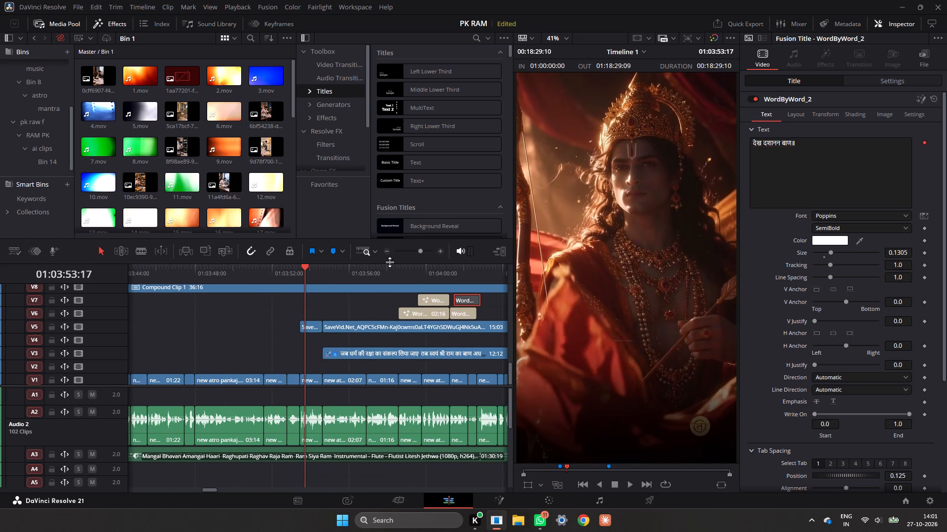
# Enlarge the timeline area to give its video and audio tracks more height.
pyautogui.moveTo(391, 263); pyautogui.dragTo(408, 268)
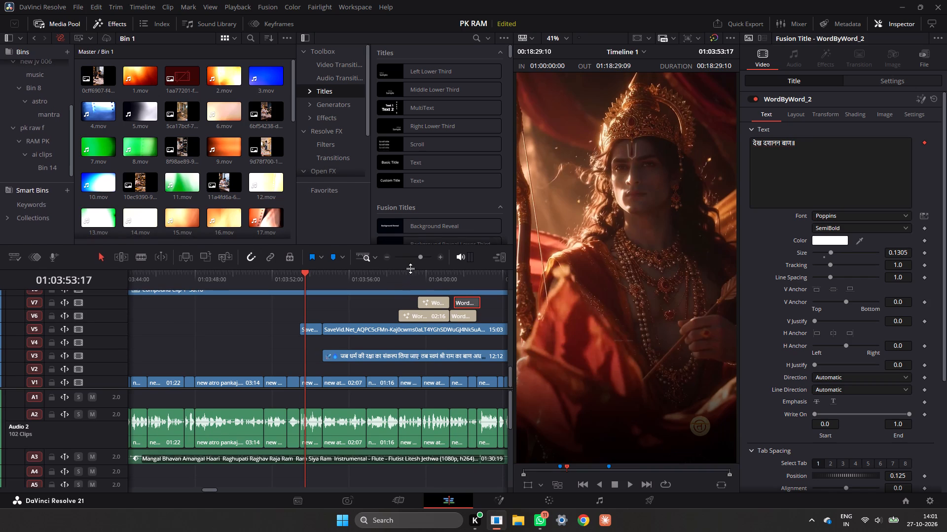
pyautogui.moveTo(410, 268); pyautogui.dragTo(402, 204)
pyautogui.moveTo(417, 246); pyautogui.dragTo(427, 251)
pyautogui.moveTo(428, 251); pyautogui.dragTo(417, 209)
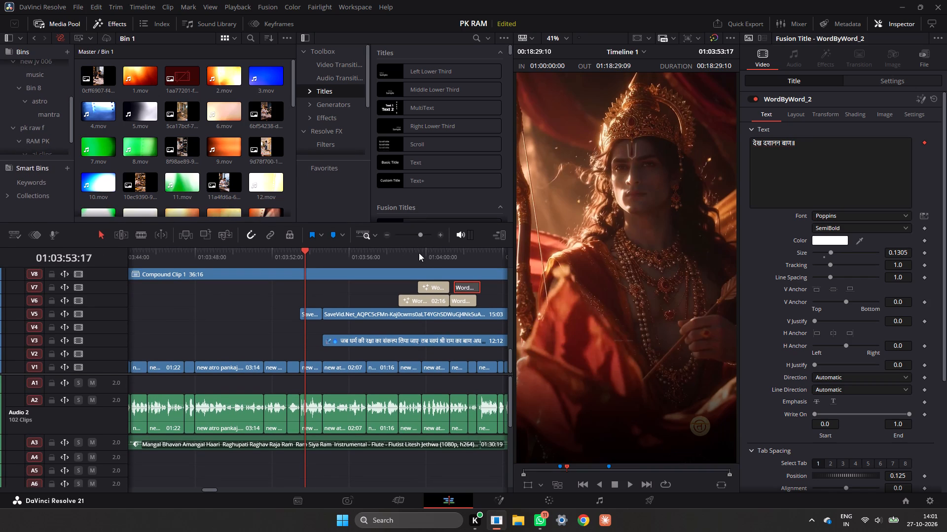
# Play the overlapping V6 and V7 captions repeatedly from 01:03:58:14, checking the word timing against the voice.
pyautogui.moveTo(419, 253); pyautogui.dragTo(400, 262)
pyautogui.press('space')
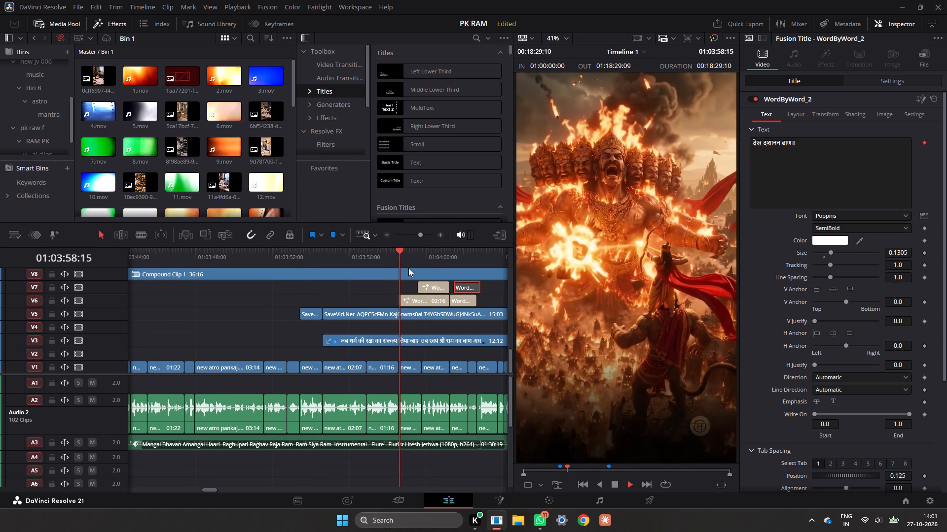
pyautogui.press('space')
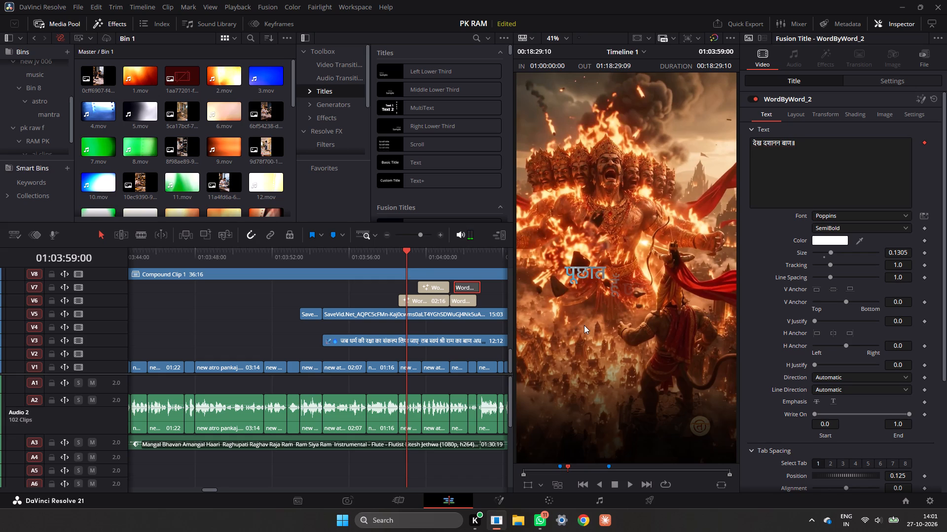
pyautogui.press('space')
pyautogui.press('space')
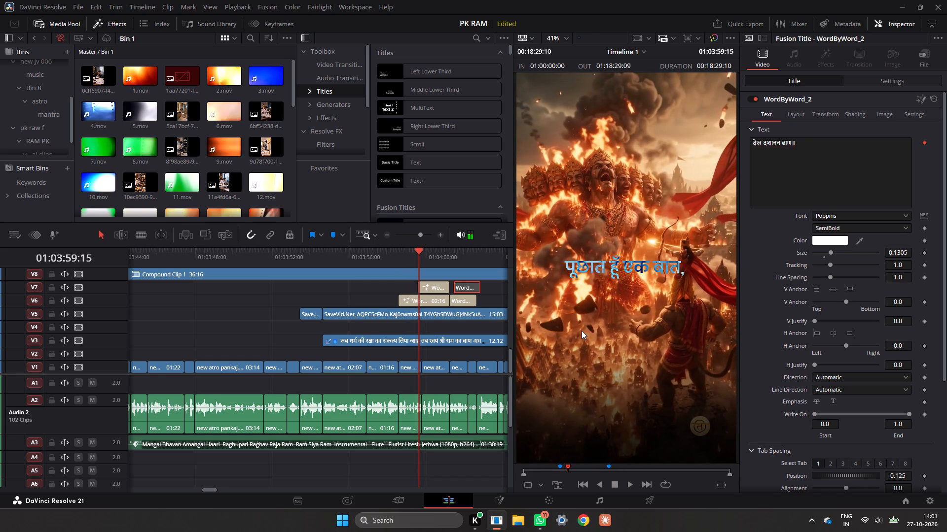
pyautogui.press('space')
pyautogui.press('space')
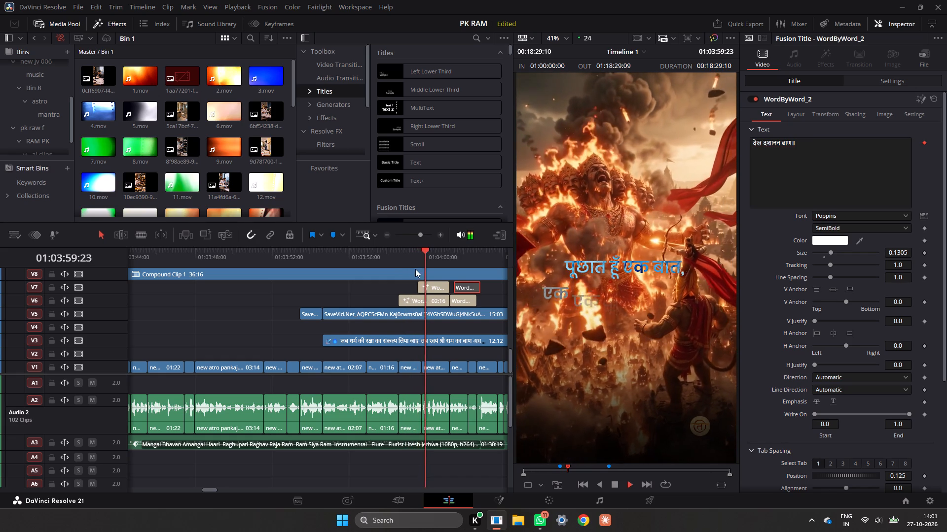
pyautogui.click(401, 256)
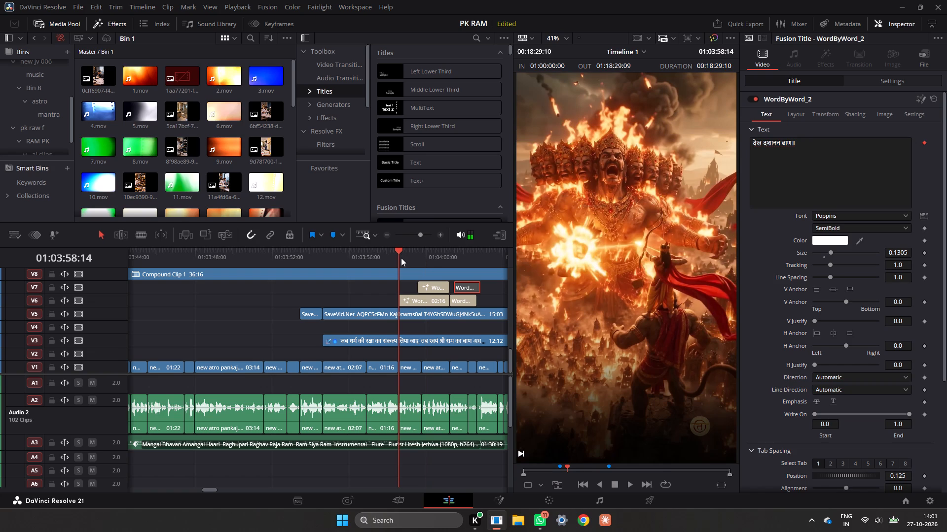
pyautogui.moveTo(396, 253); pyautogui.dragTo(423, 276)
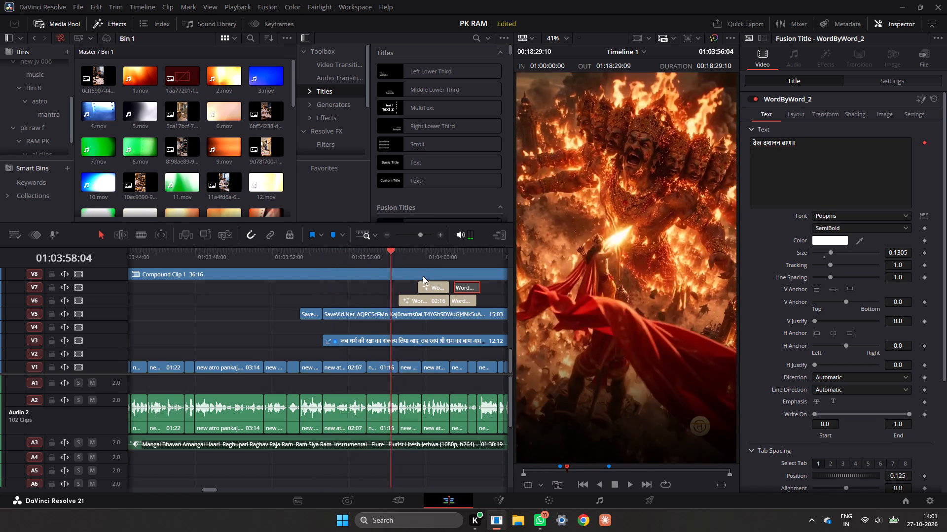
pyautogui.moveTo(423, 276); pyautogui.dragTo(396, 284)
pyautogui.press('space')
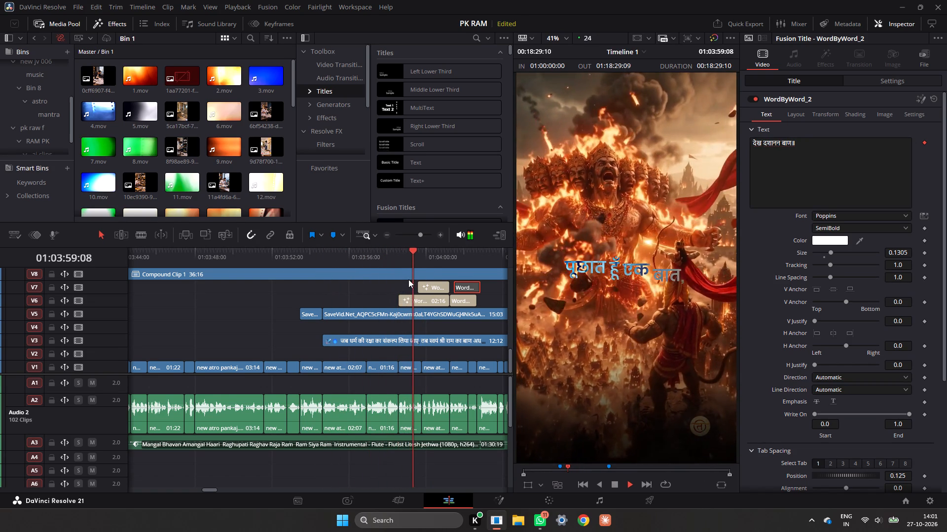
pyautogui.press('space')
pyautogui.moveTo(419, 248); pyautogui.dragTo(400, 259)
pyautogui.press('space')
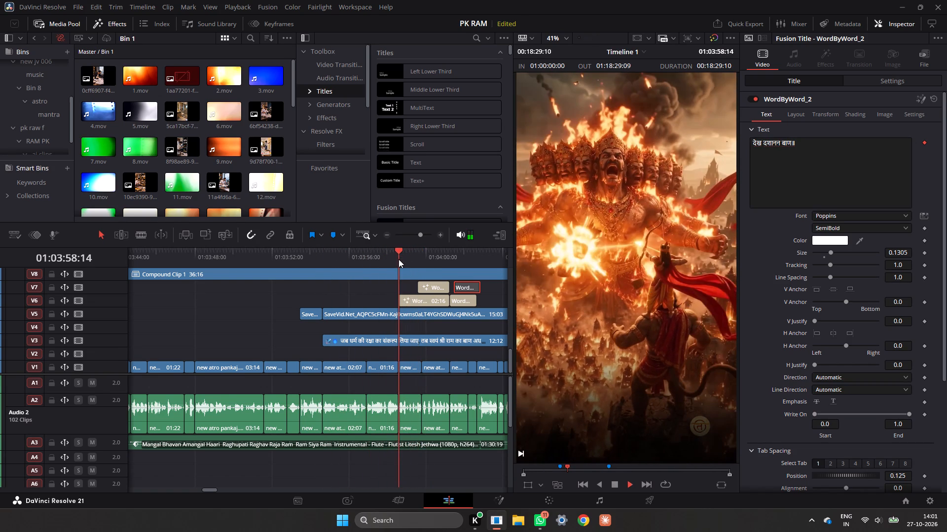
pyautogui.press('space')
pyautogui.press('space')
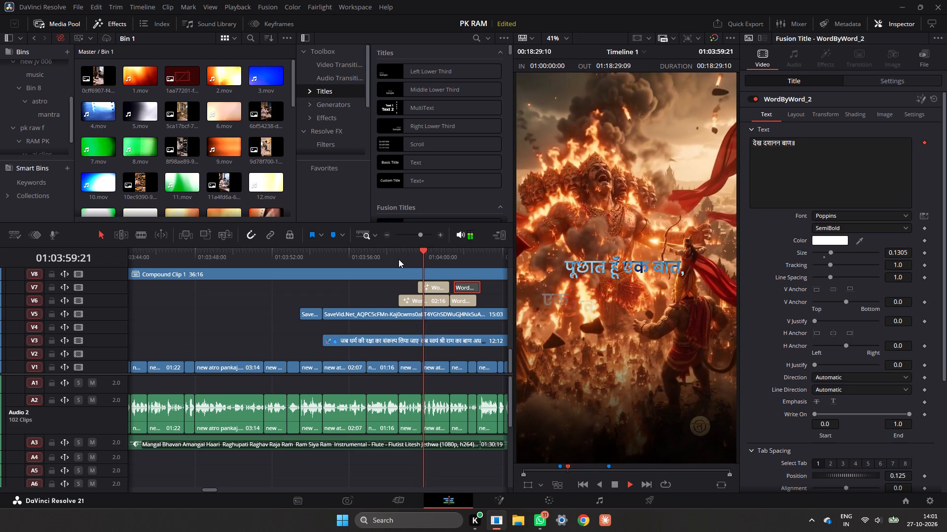
pyautogui.press('space')
# Play on through the second V6 caption and replay it from 01:04:00:22, checking its timing against the voice.
pyautogui.press('space')
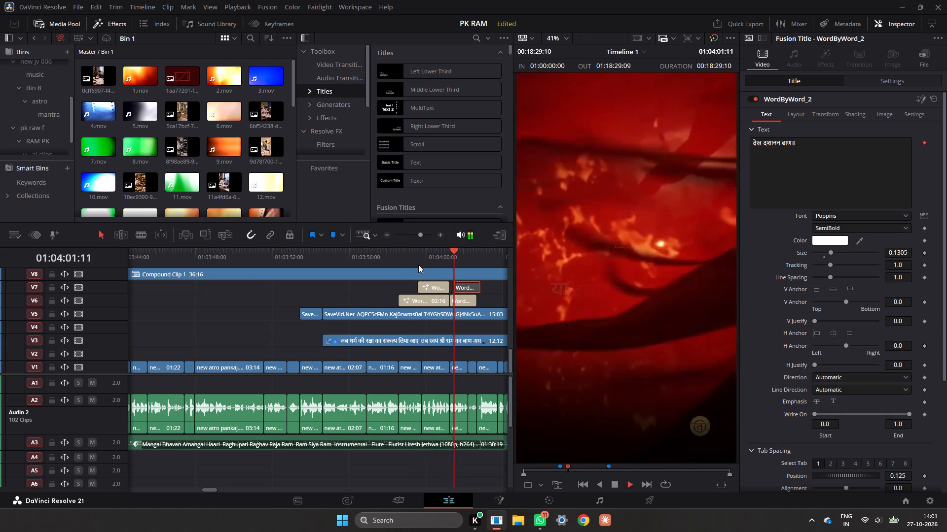
pyautogui.press('space')
pyautogui.press('space')
pyautogui.press('space')
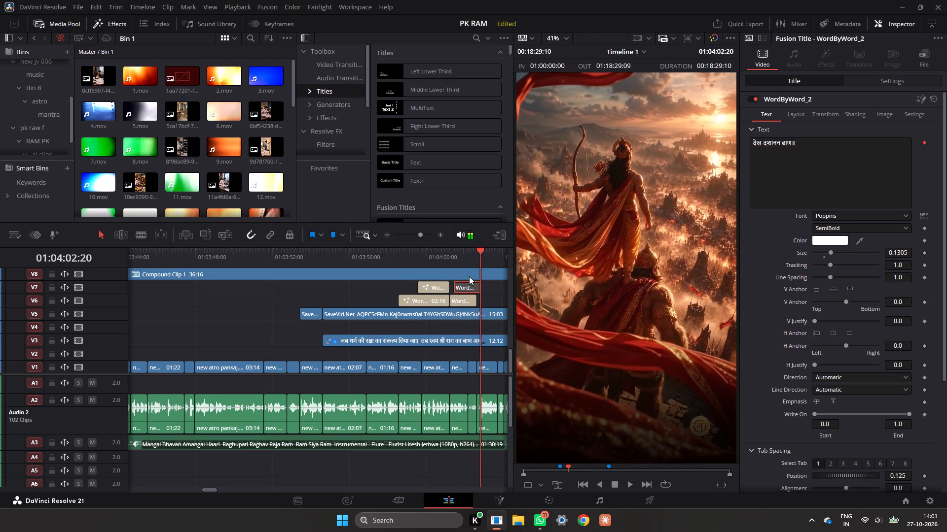
pyautogui.click(443, 247)
pyautogui.click(444, 256)
pyautogui.press('space')
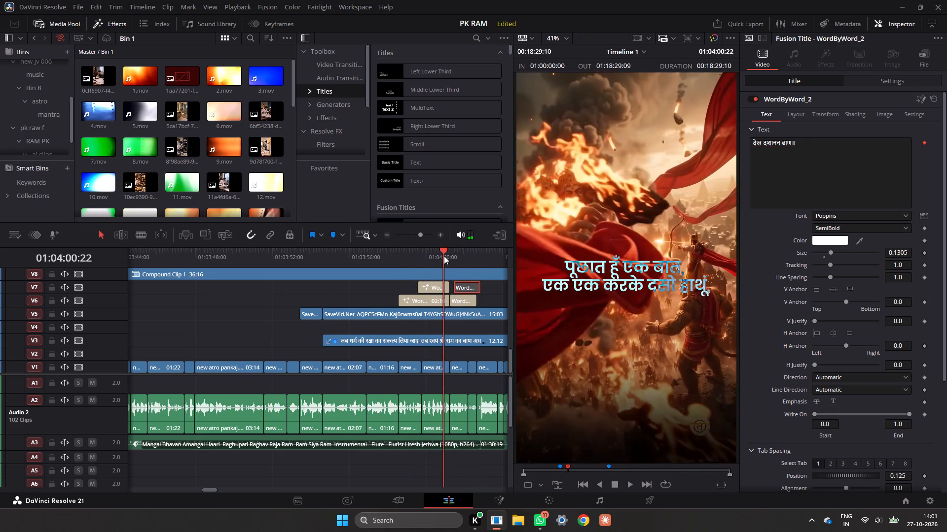
pyautogui.press('space')
pyautogui.press('space')
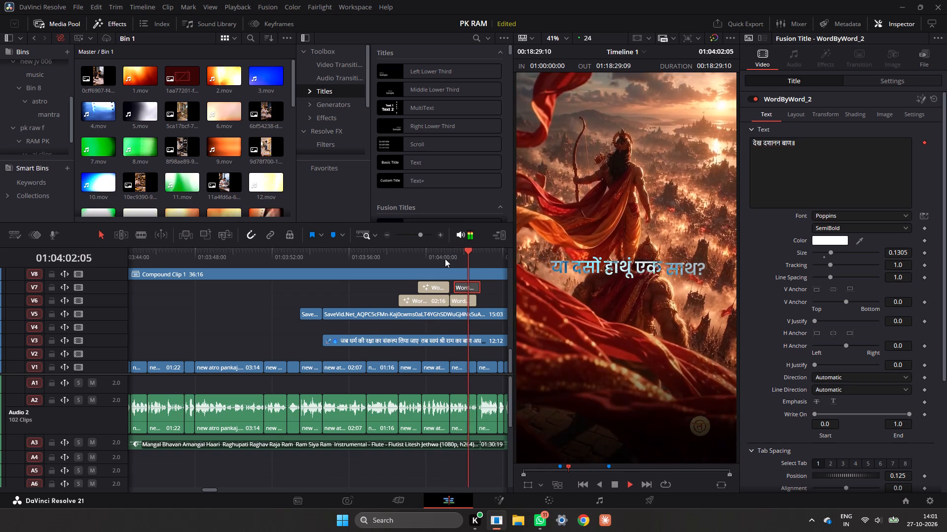
pyautogui.press('space')
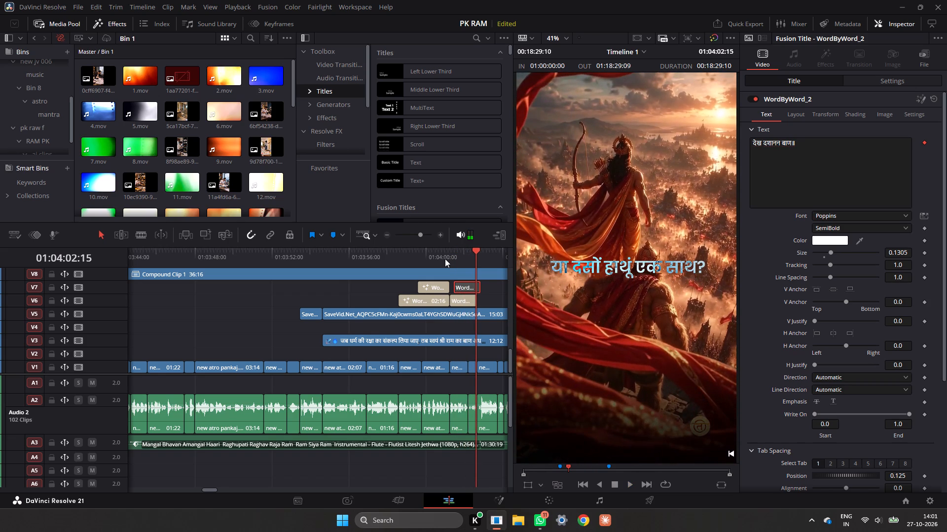
# Delete the WordByWord_2 title reading "देख दशानन बाण॥" from the end of the V7 captions.
pyautogui.keyDown('ctrl'); pyautogui.scroll(-2, 420, 278); pyautogui.keyUp('ctrl')
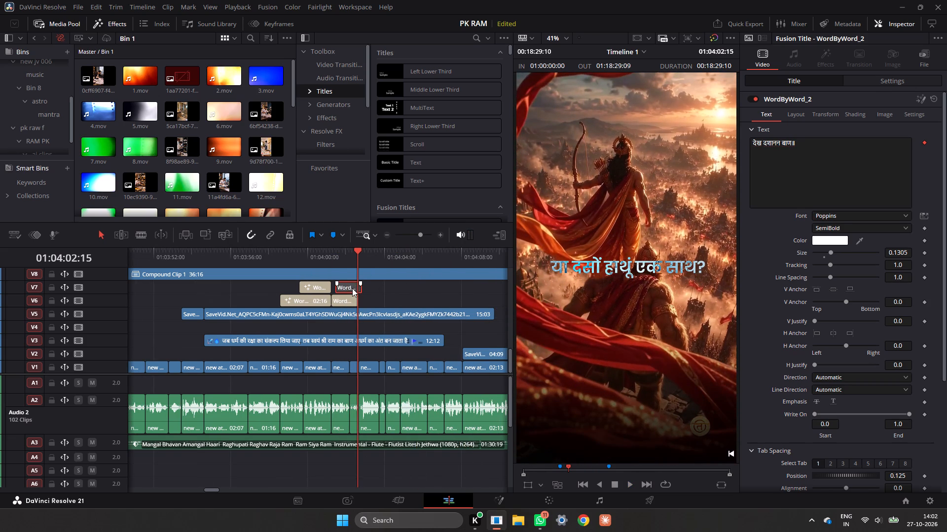
pyautogui.press('BackSpace')
# Examine the footage from the remaining captions back through the speaker clips to the archer shot at 01:03:38:03.
pyautogui.moveTo(336, 257); pyautogui.dragTo(332, 262)
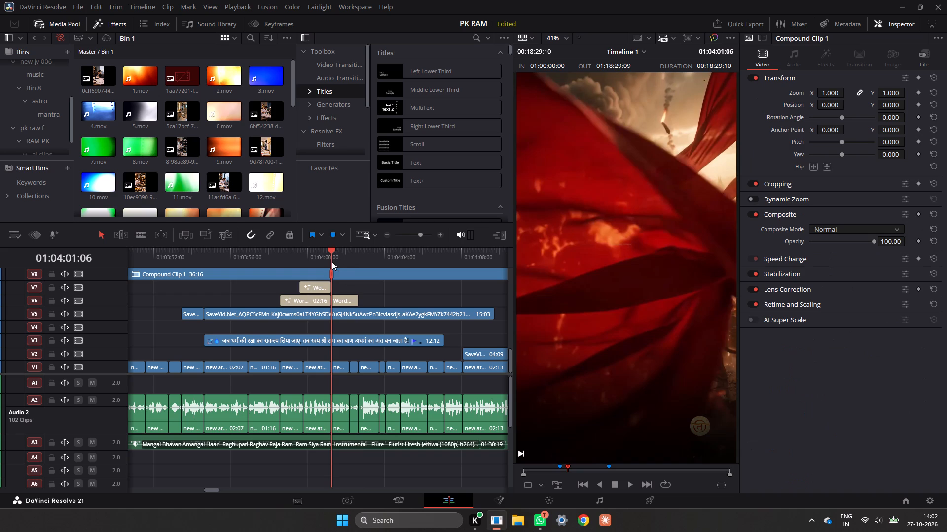
pyautogui.moveTo(332, 262); pyautogui.dragTo(375, 264)
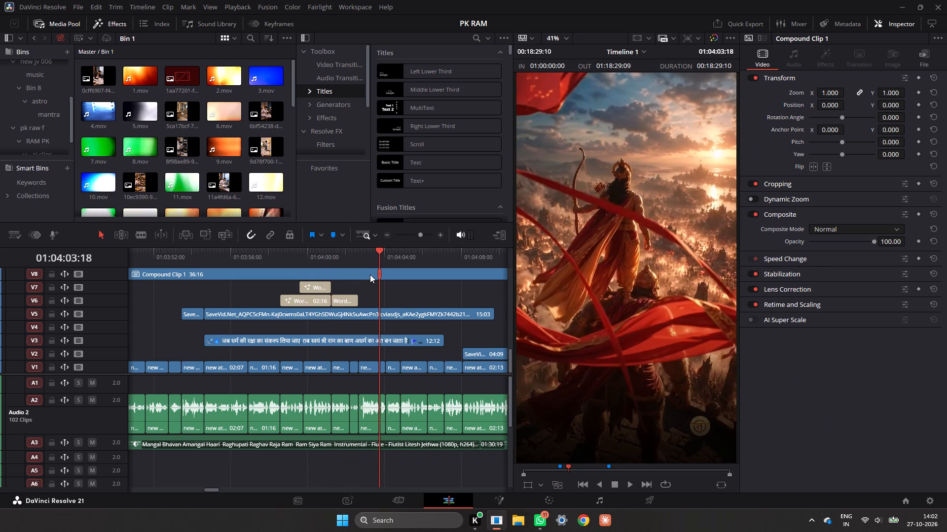
pyautogui.click(389, 236)
pyautogui.moveTo(363, 252); pyautogui.dragTo(274, 282)
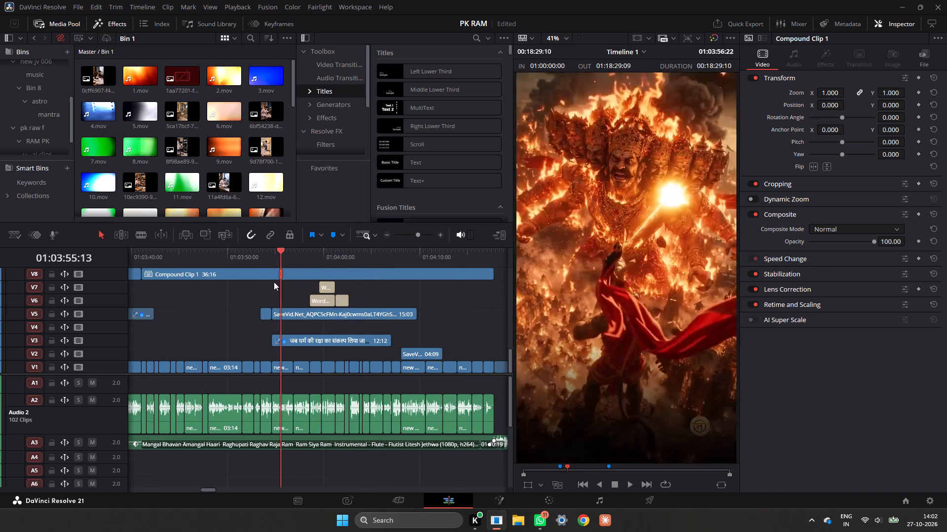
pyautogui.moveTo(274, 282); pyautogui.dragTo(182, 301)
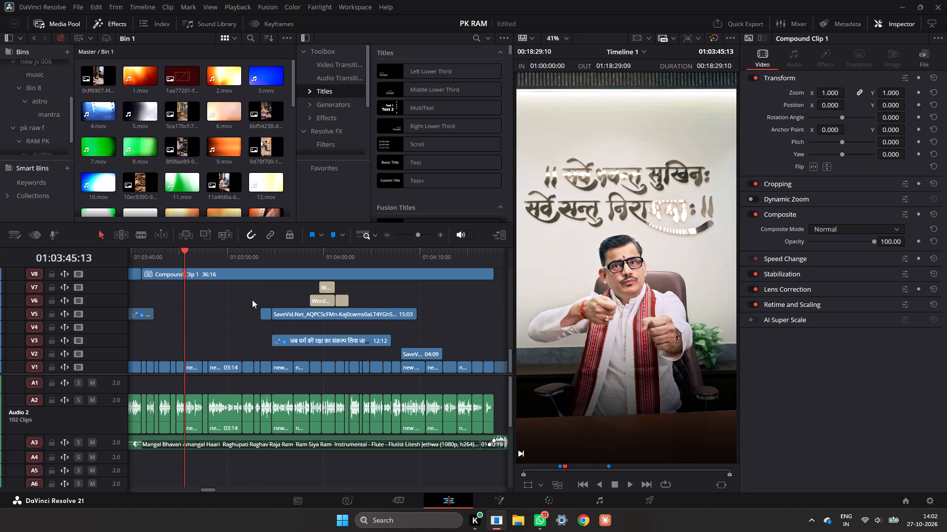
pyautogui.keyDown('ctrl'); pyautogui.scroll(2, 260, 302); pyautogui.keyUp('ctrl')
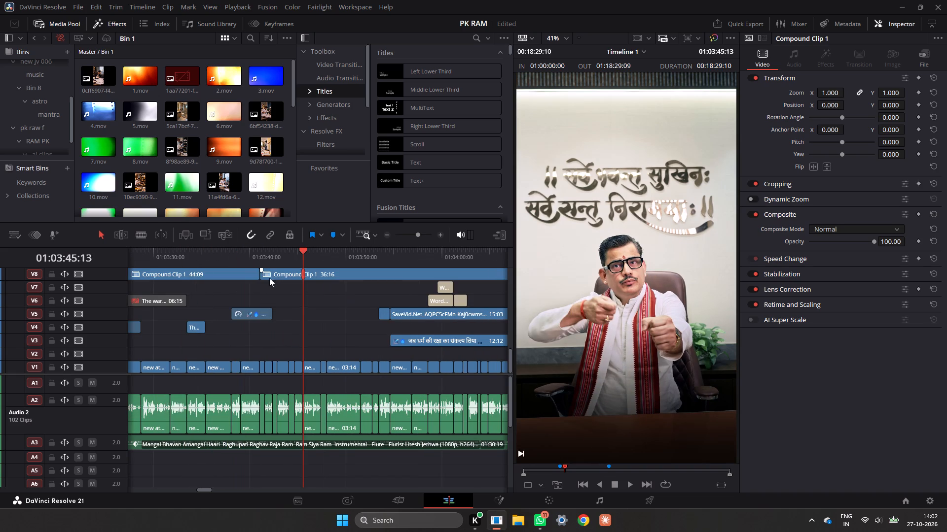
pyautogui.moveTo(297, 251); pyautogui.dragTo(233, 269)
pyautogui.press('space')
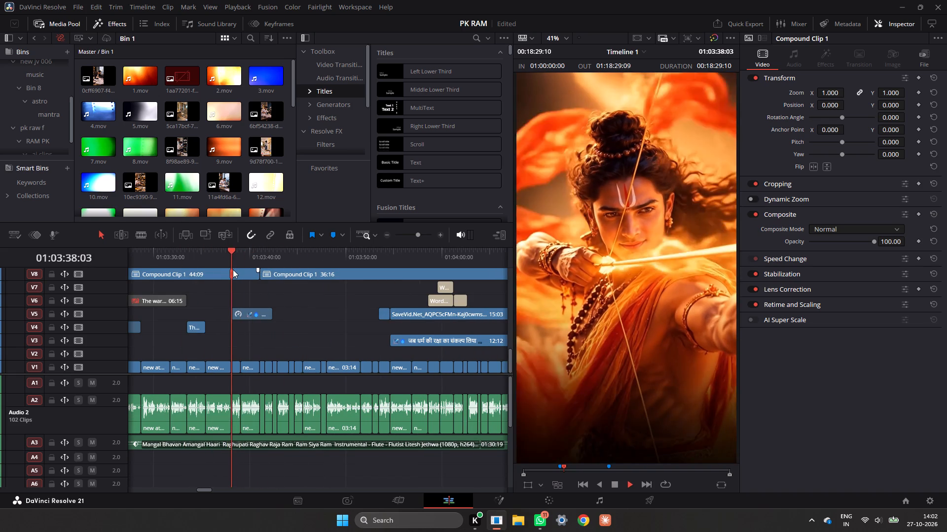
pyautogui.press('space')
# Examine the caption section again from the burning Ravana shot forward to the V2 clip at 01:04:08:02.
pyautogui.moveTo(391, 256); pyautogui.dragTo(415, 260)
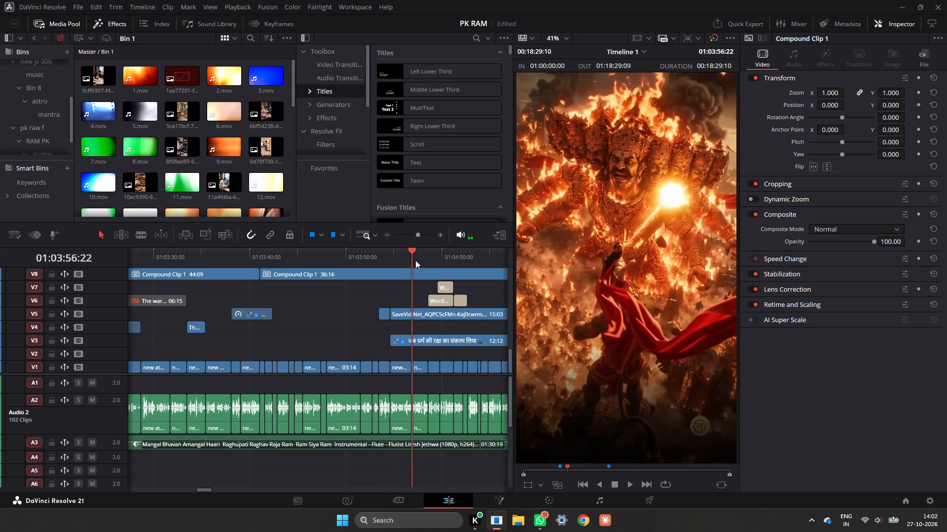
pyautogui.moveTo(415, 260); pyautogui.dragTo(425, 261)
pyautogui.keyDown('ctrl'); pyautogui.scroll(-2, 424, 262); pyautogui.keyUp('ctrl')
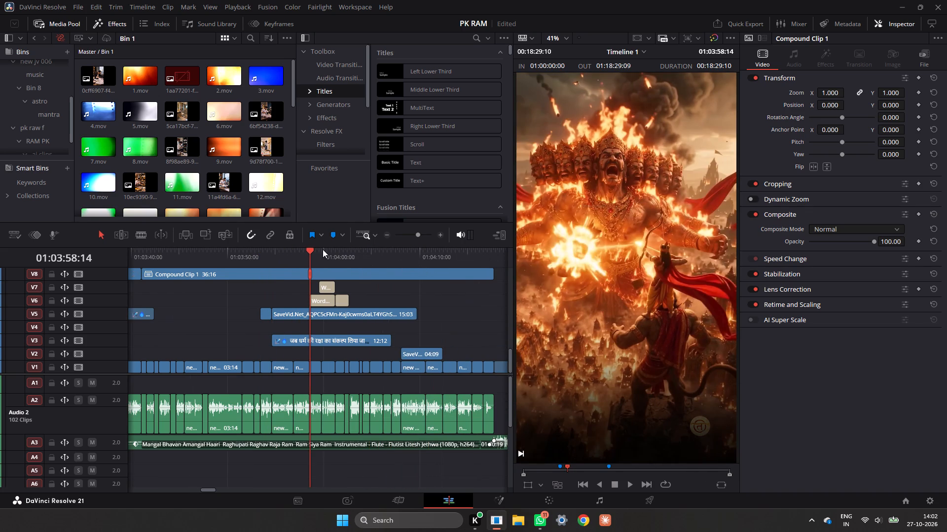
pyautogui.moveTo(313, 249); pyautogui.dragTo(355, 252)
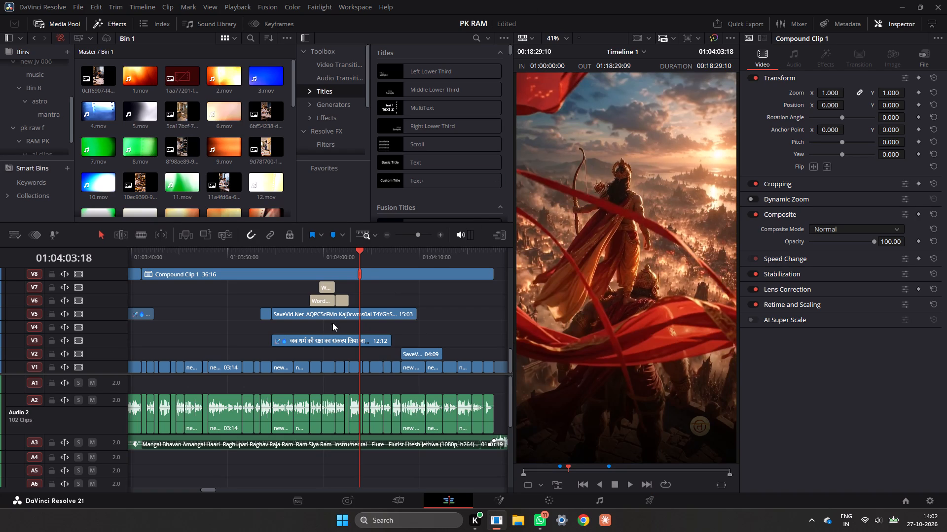
pyautogui.moveTo(364, 253); pyautogui.dragTo(406, 262)
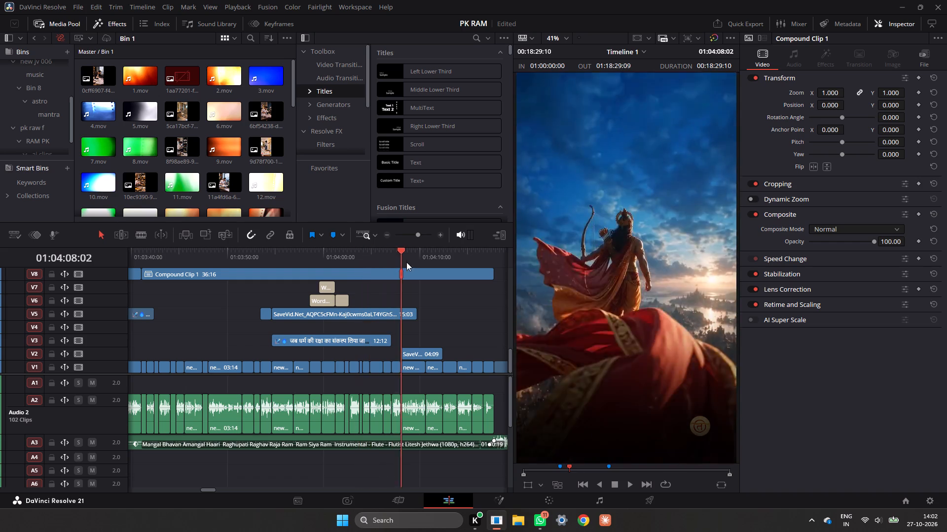
pyautogui.moveTo(406, 262); pyautogui.dragTo(333, 286)
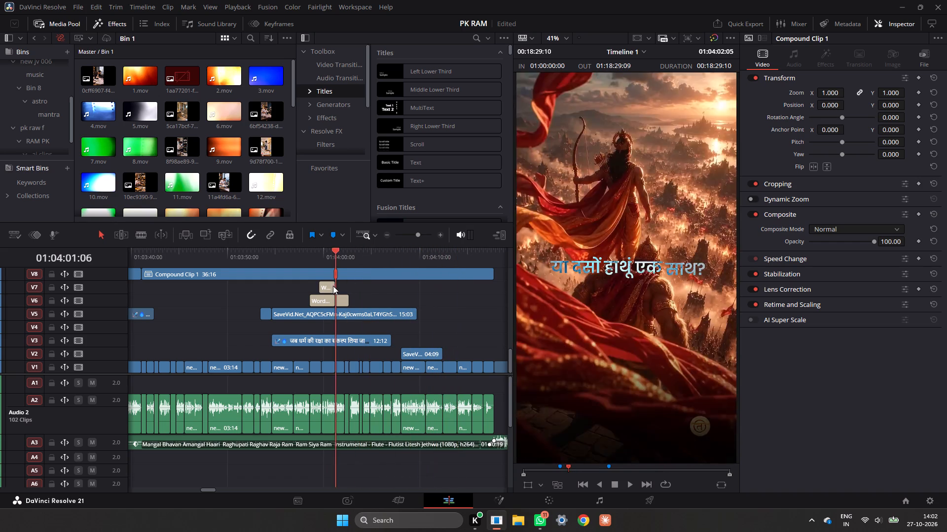
pyautogui.moveTo(333, 286); pyautogui.dragTo(319, 288)
pyautogui.click(386, 233)
pyautogui.moveTo(320, 267); pyautogui.dragTo(362, 271)
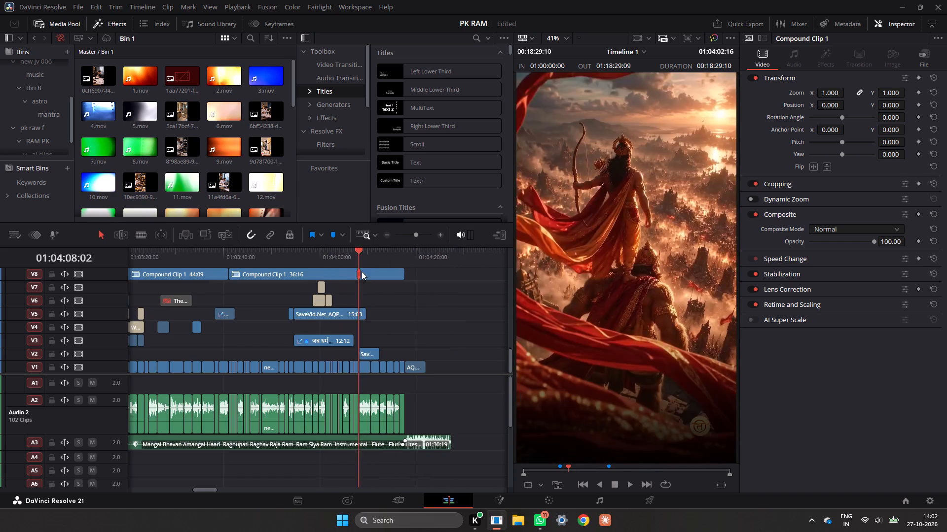
# Examine the footage from the V2 clip through the closing gold cube shot, and the speaker clips around 01:03:48:00.
pyautogui.moveTo(362, 271); pyautogui.dragTo(380, 297)
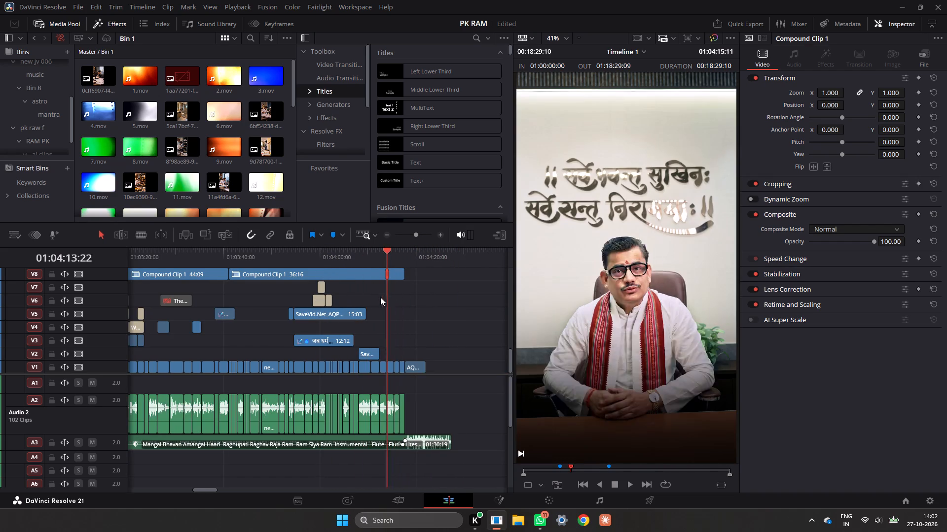
pyautogui.moveTo(380, 297); pyautogui.dragTo(376, 308)
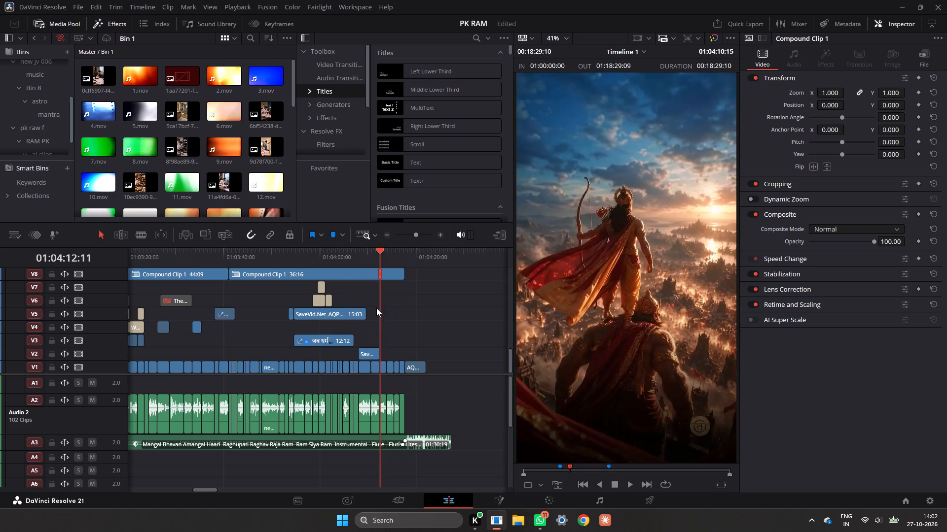
pyautogui.moveTo(376, 308); pyautogui.dragTo(376, 307)
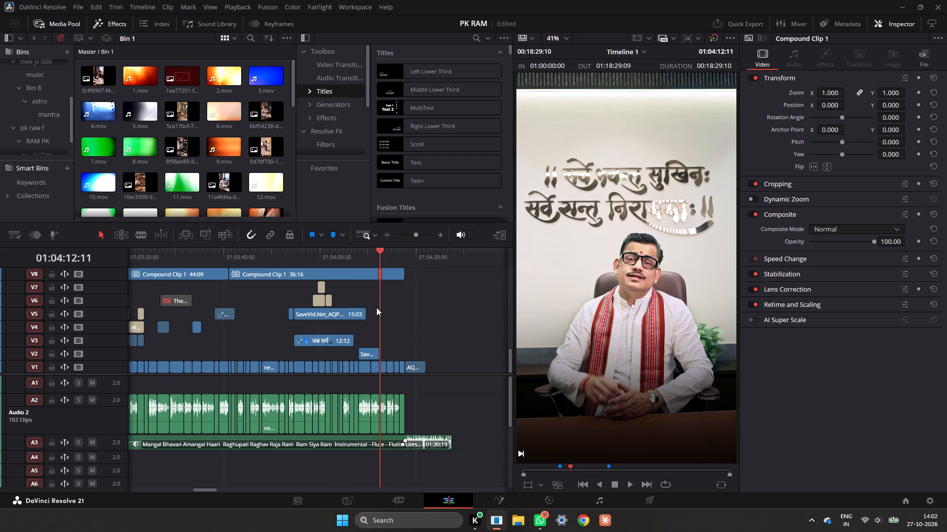
pyautogui.moveTo(376, 307); pyautogui.dragTo(376, 304)
pyautogui.moveTo(385, 254); pyautogui.dragTo(417, 264)
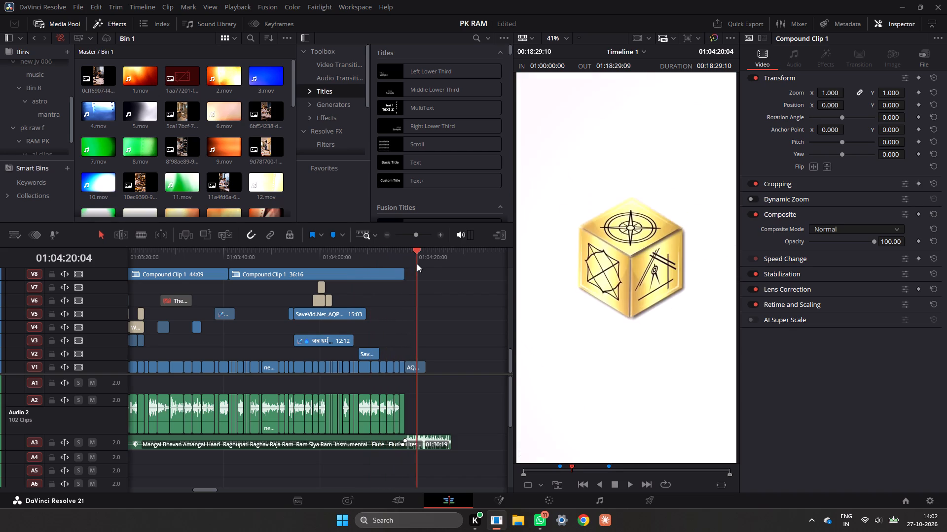
pyautogui.moveTo(417, 264); pyautogui.dragTo(255, 281)
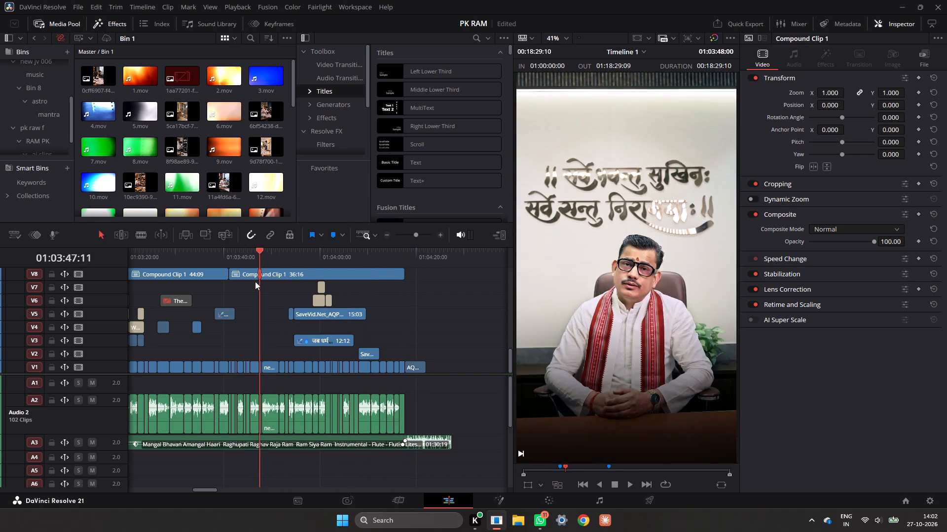
pyautogui.moveTo(255, 281); pyautogui.dragTo(264, 278)
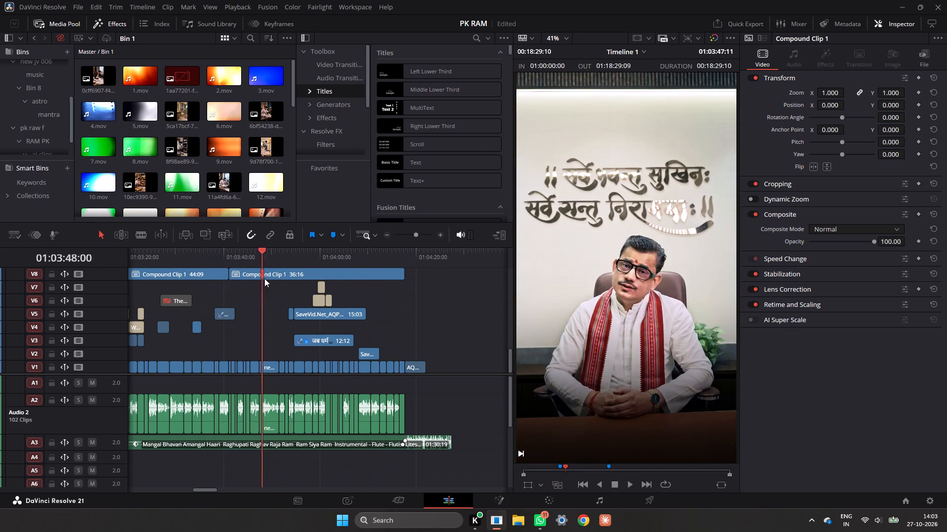
pyautogui.moveTo(264, 278); pyautogui.dragTo(336, 281)
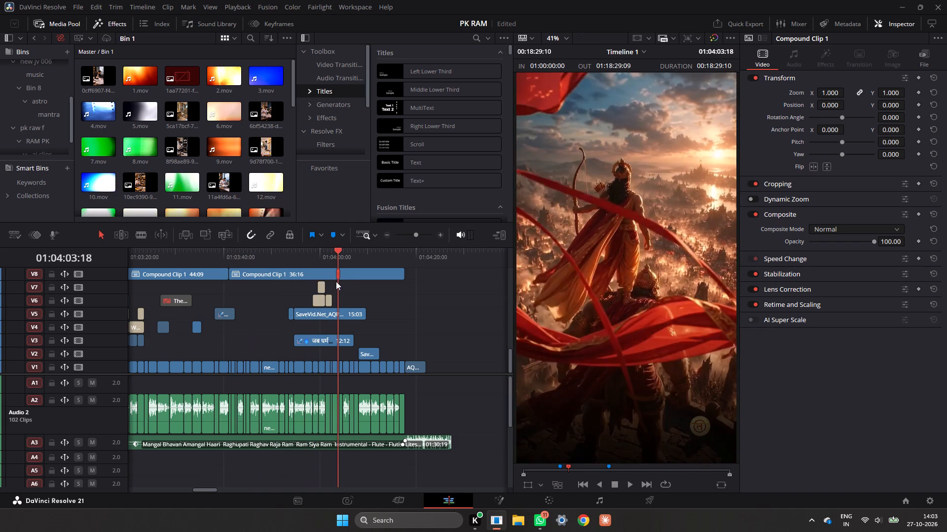
# Play through the V6 and V7 captions over the burning Ravana footage in short bursts, stopping at 01:04:02:13.
pyautogui.moveTo(336, 281); pyautogui.dragTo(309, 284)
pyautogui.press('space')
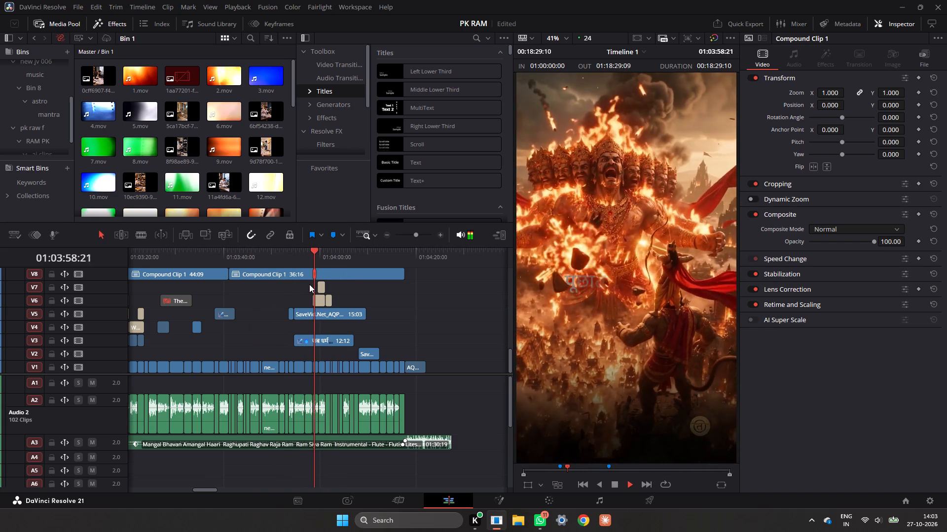
pyautogui.press('space')
pyautogui.press('space')
pyautogui.press('space')
pyautogui.press('space')
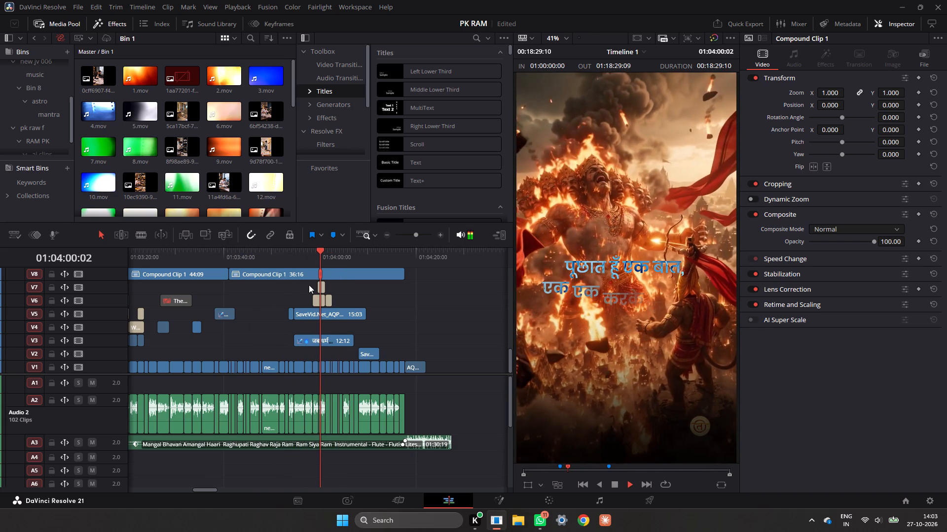
pyautogui.press('space')
pyautogui.press('space')
pyautogui.press('space')
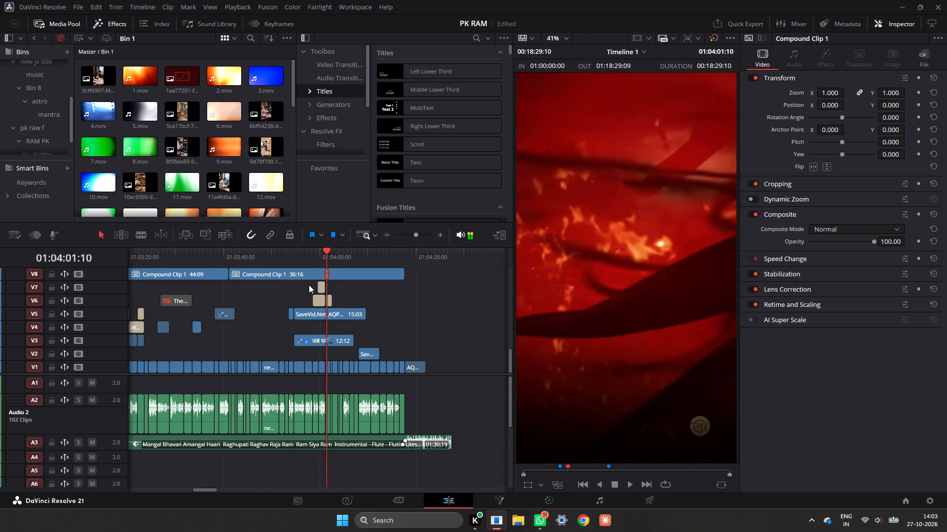
pyautogui.press('space')
pyautogui.press('space')
pyautogui.press('space')
pyautogui.press('space')
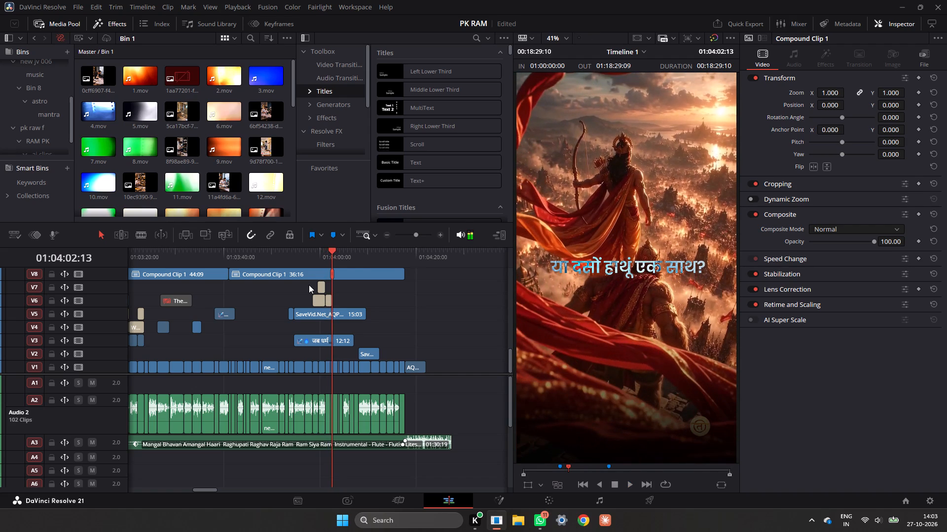
# Replay the second V6 caption from 01:04:01:06 and the footage just after it, checking where the caption ends.
pyautogui.doubleClick(439, 236)
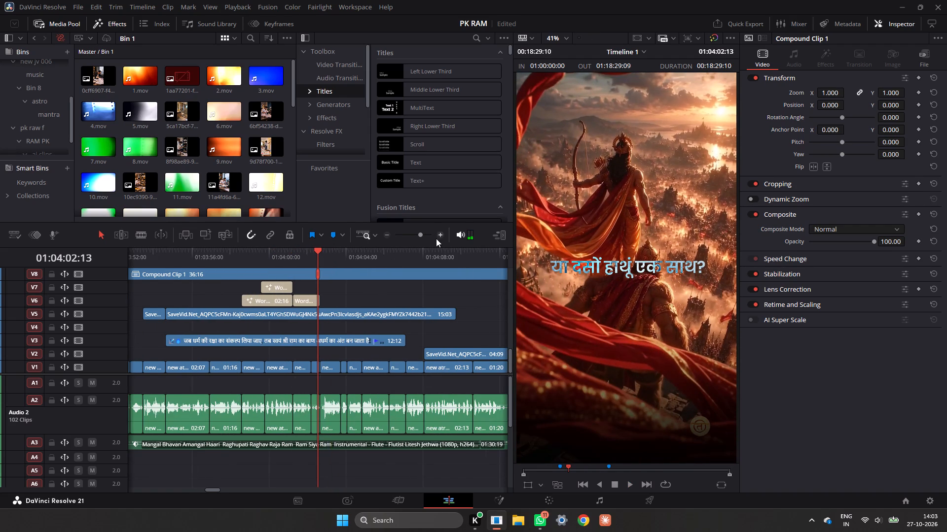
pyautogui.moveTo(299, 253); pyautogui.dragTo(289, 258)
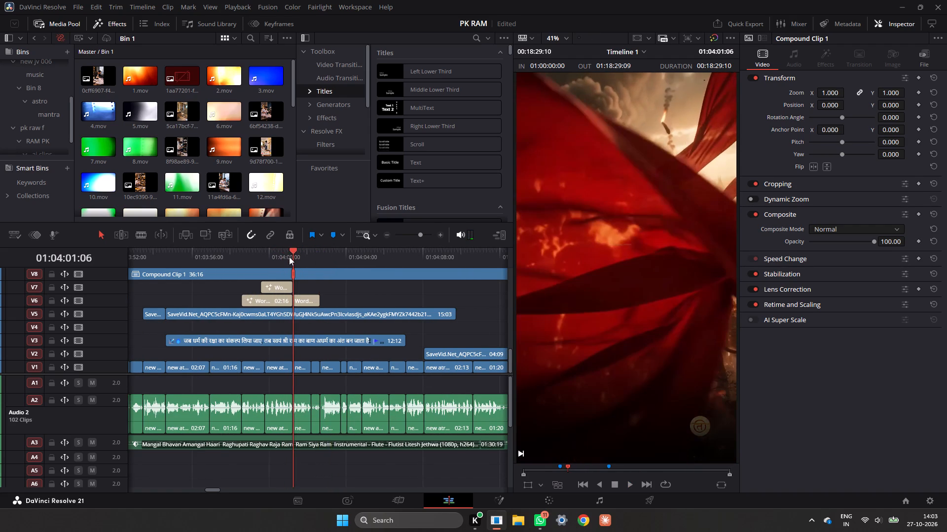
pyautogui.press('space')
pyautogui.press('space')
pyautogui.press('space')
pyautogui.press('space')
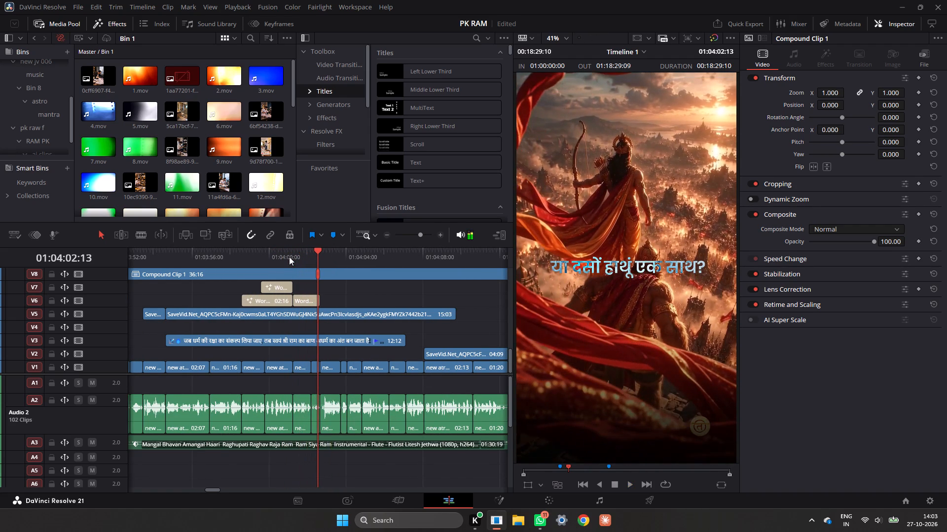
pyautogui.press('space')
pyautogui.press('space')
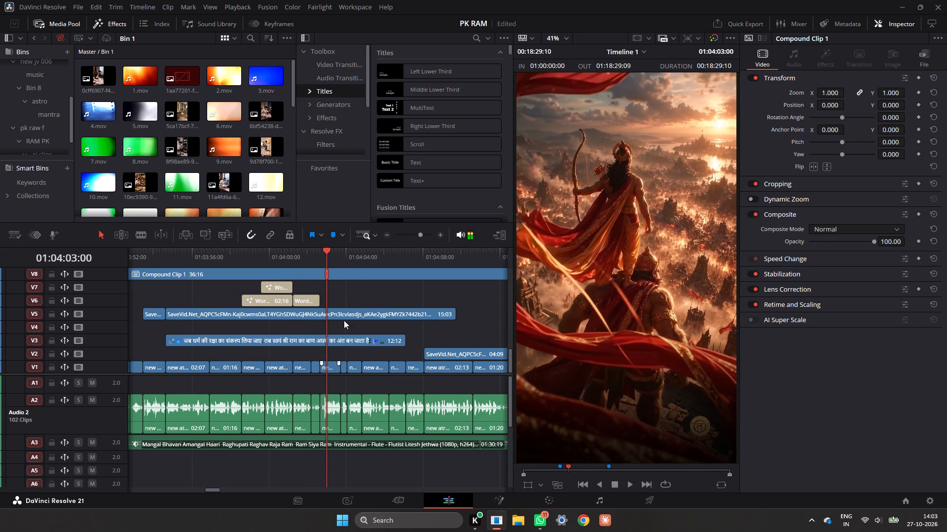
pyautogui.press('space')
pyautogui.press('space')
pyautogui.moveTo(333, 257); pyautogui.dragTo(324, 262)
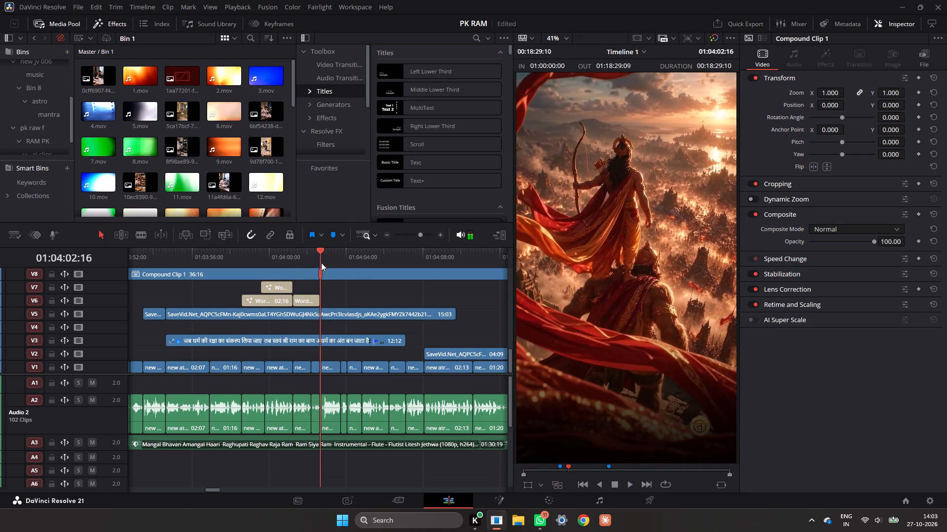
# Examine the footage from the Ravana shot back through the speaker clips to 01:03:26:04, ahead of the disabled V6 clip.
pyautogui.moveTo(332, 255); pyautogui.dragTo(212, 297)
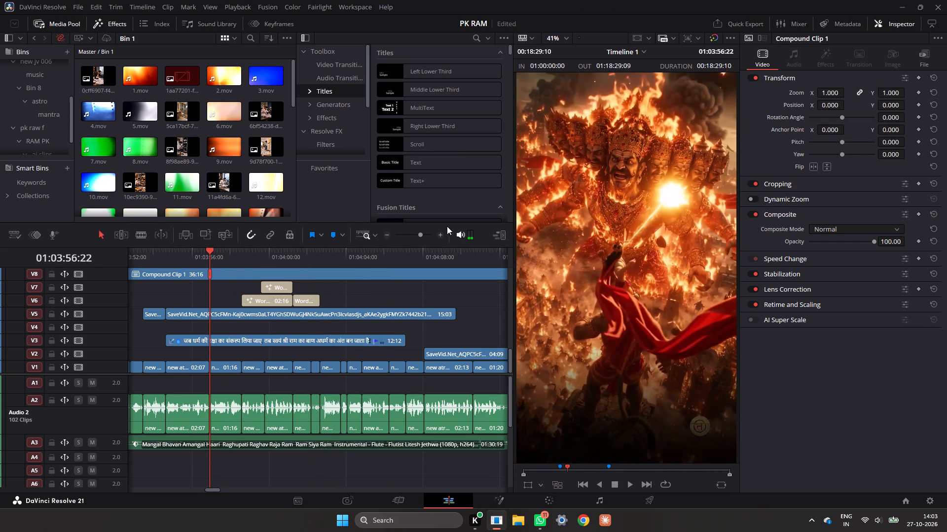
pyautogui.doubleClick(385, 235)
pyautogui.moveTo(260, 251); pyautogui.dragTo(234, 251)
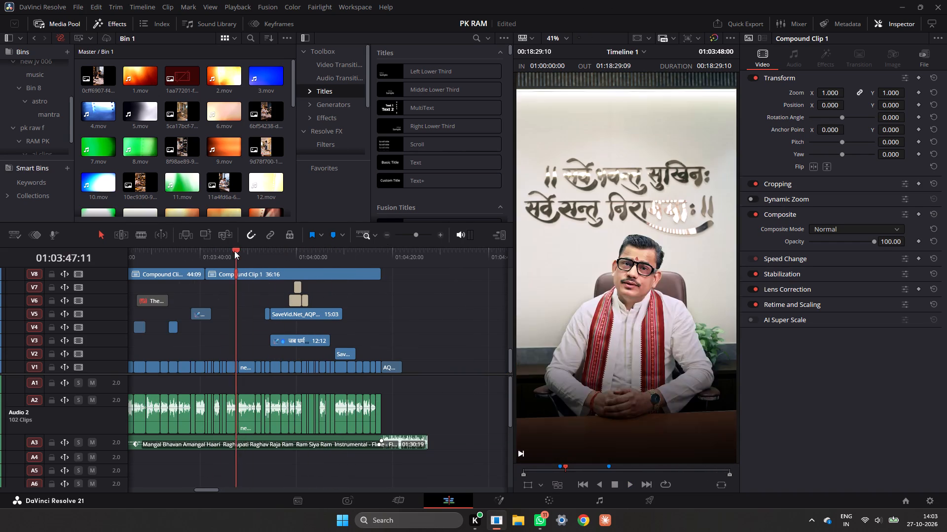
pyautogui.moveTo(234, 251); pyautogui.dragTo(174, 266)
pyautogui.press('space')
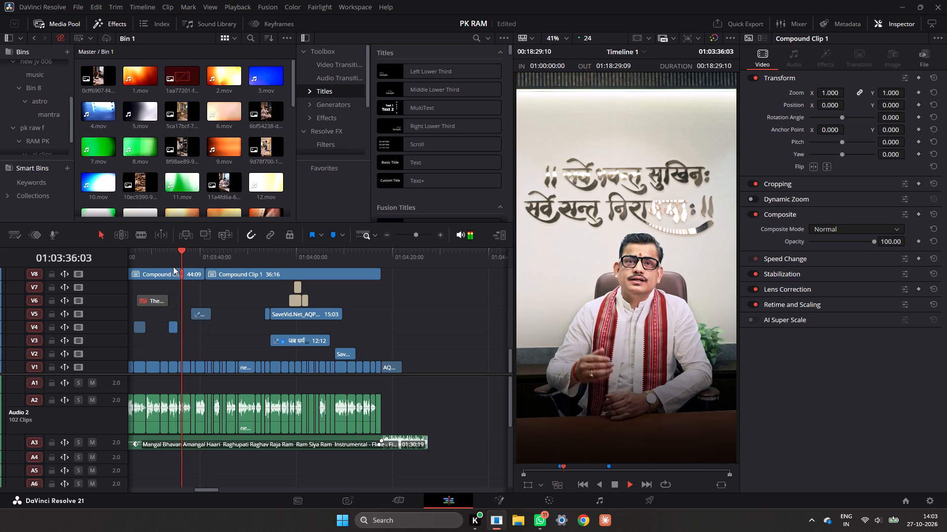
pyautogui.press('space')
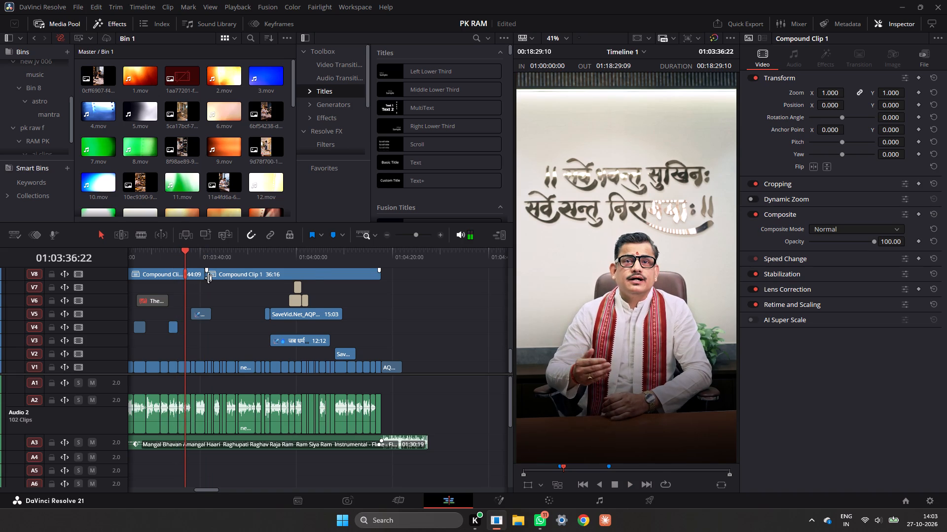
pyautogui.keyDown('ctrl'); pyautogui.scroll(2, 208, 278); pyautogui.keyUp('ctrl')
pyautogui.moveTo(308, 255); pyautogui.dragTo(261, 267)
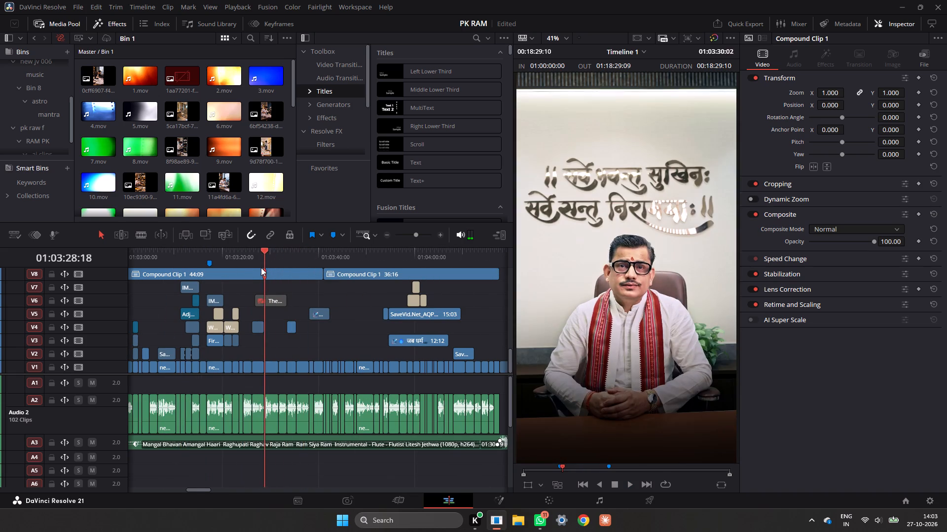
pyautogui.moveTo(261, 267); pyautogui.dragTo(250, 277)
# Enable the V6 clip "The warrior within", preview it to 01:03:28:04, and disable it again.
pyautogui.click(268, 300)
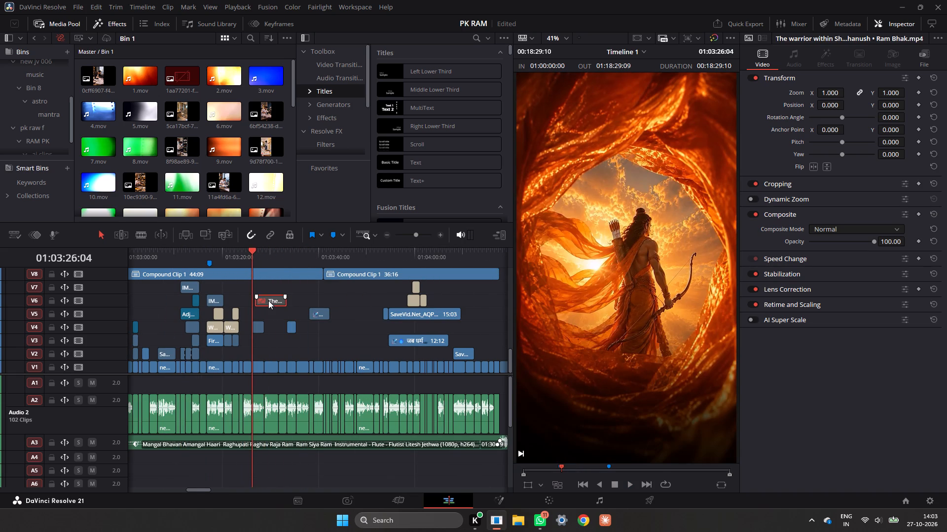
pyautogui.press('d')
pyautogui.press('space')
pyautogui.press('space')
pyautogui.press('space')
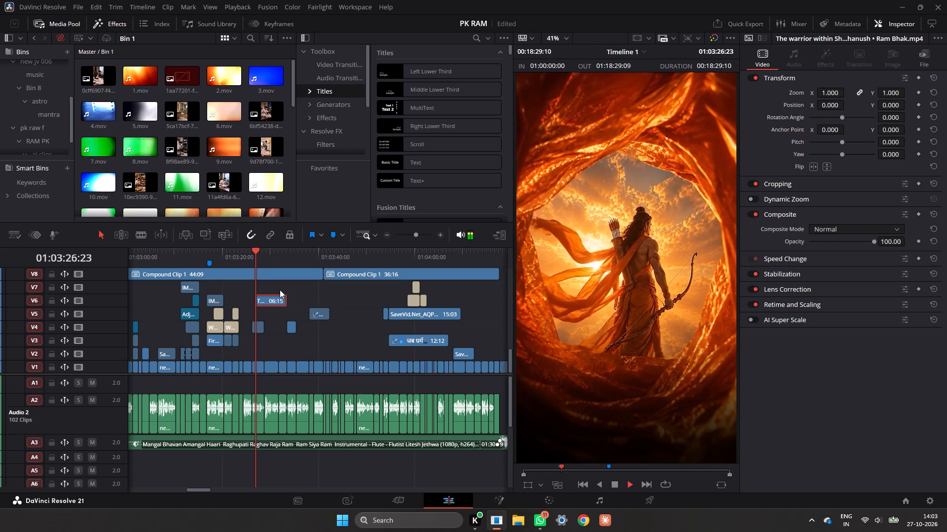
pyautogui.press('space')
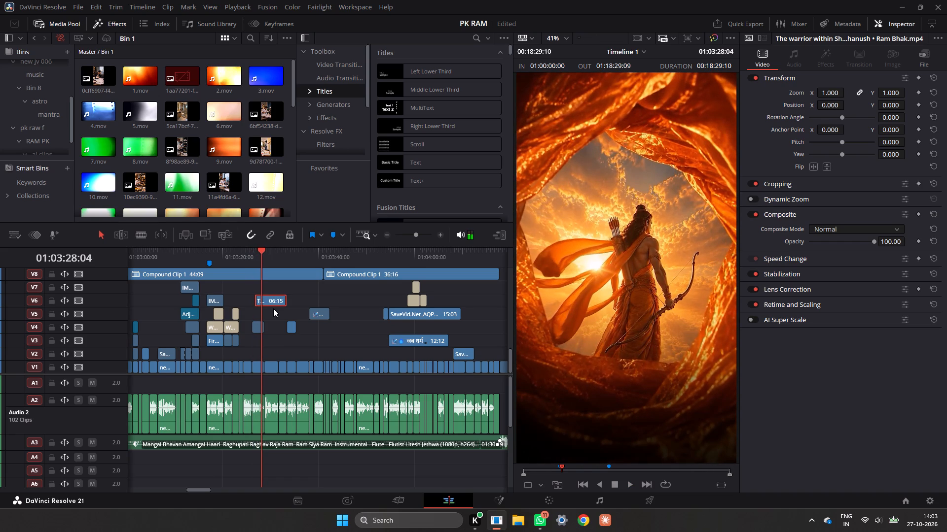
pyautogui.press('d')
# Play the section under the disabled V6 warrior clip through to 01:03:29:09.
pyautogui.moveTo(259, 261); pyautogui.dragTo(254, 262)
pyautogui.press('space')
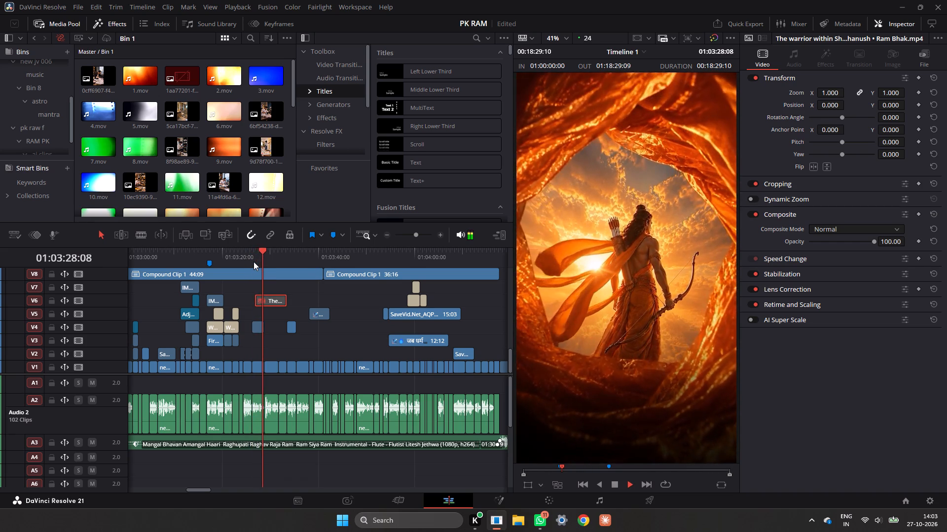
pyautogui.press('space')
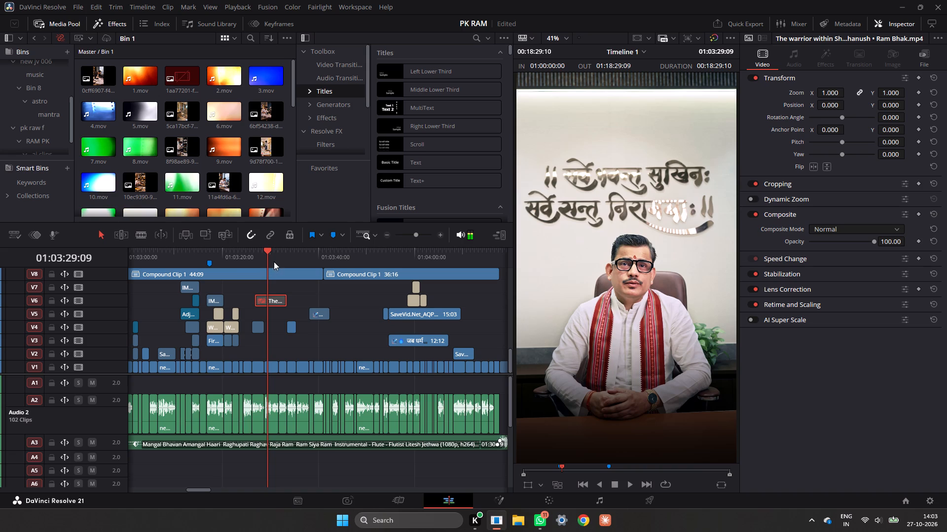
# Play the word-by-word captions on V4 and V5 from about 01:03:20 into the speaker clip at 01:03:23:17.
pyautogui.moveTo(269, 255); pyautogui.dragTo(224, 268)
pyautogui.press('space')
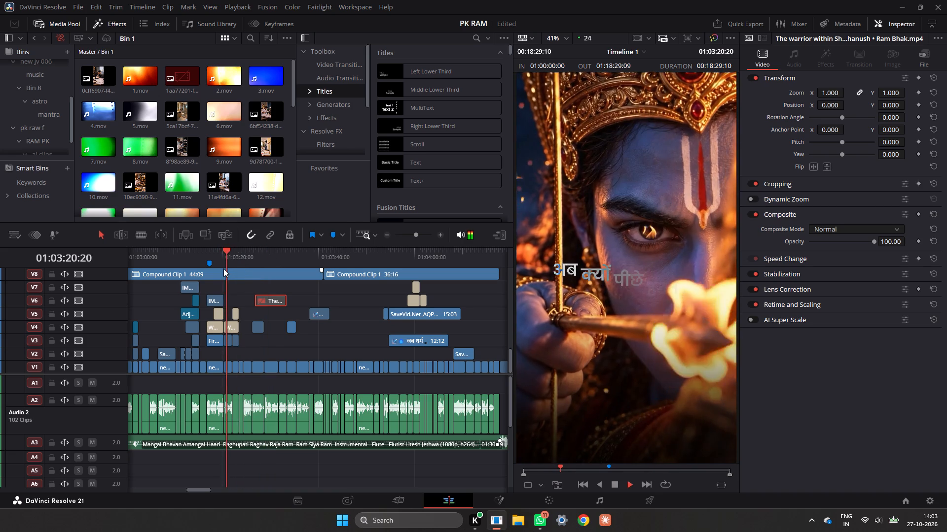
pyautogui.press('space')
pyautogui.press('space')
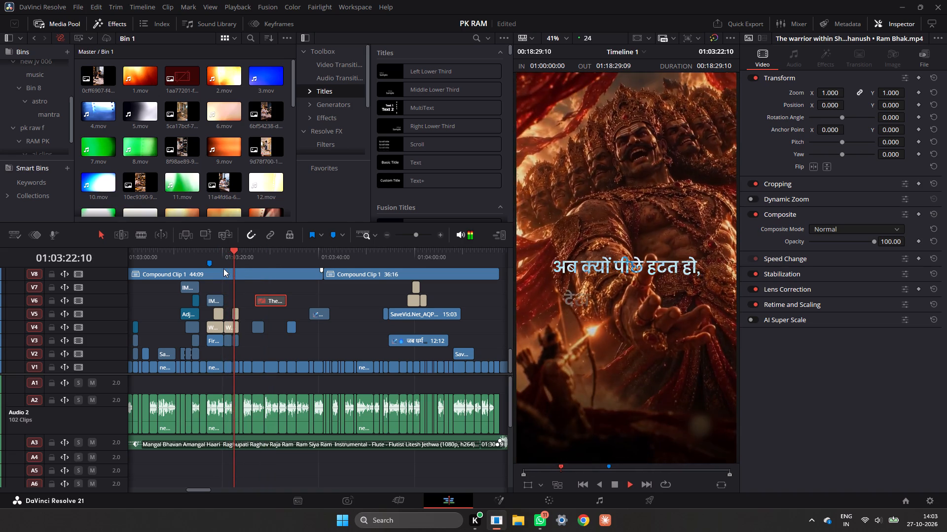
pyautogui.press('space')
pyautogui.press('space')
pyautogui.press('space')
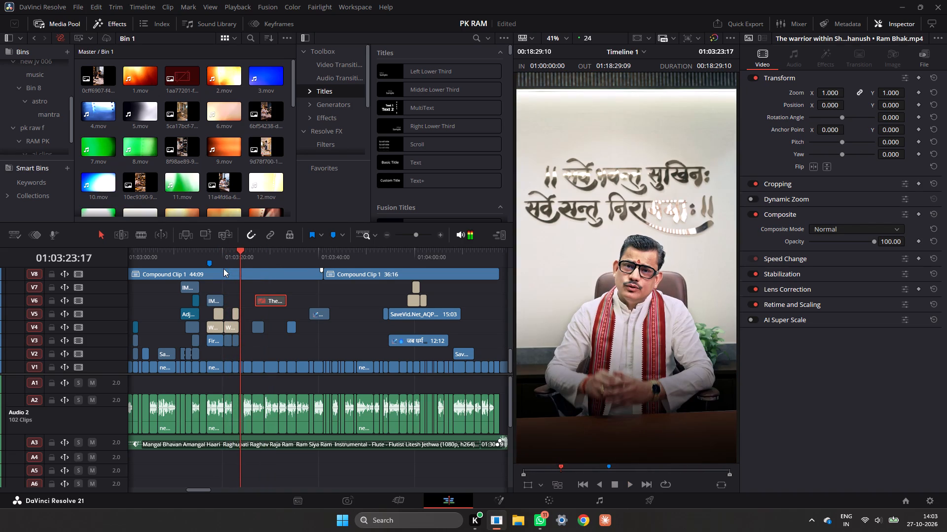
# Review the speaker clips and the V5 archer shot from 01:03:28:18 through to about 01:03:42:20.
pyautogui.click(262, 254)
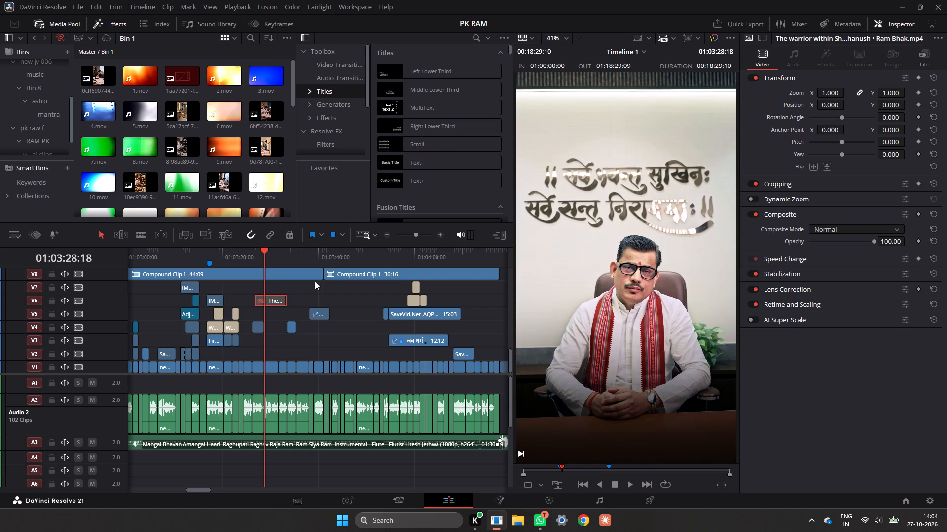
pyautogui.click(302, 261)
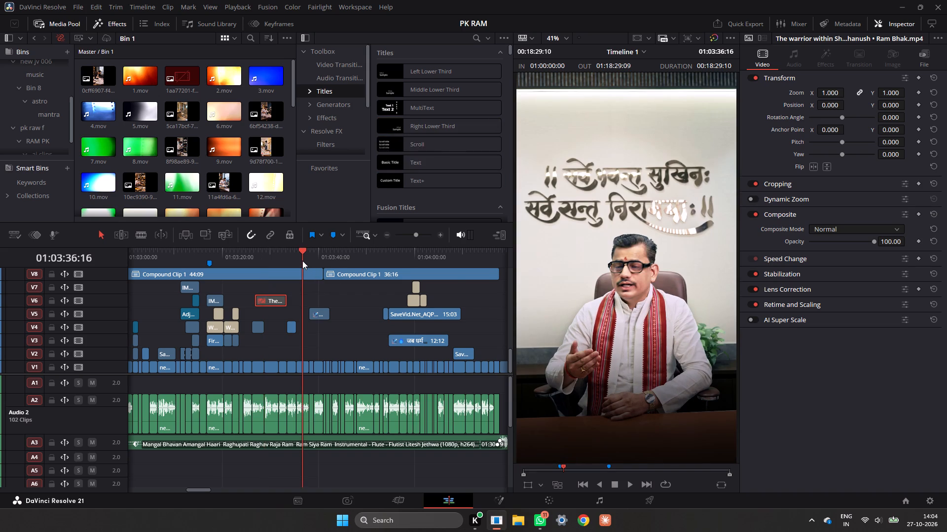
pyautogui.moveTo(309, 251); pyautogui.dragTo(315, 251)
pyautogui.click(316, 250)
pyautogui.moveTo(312, 249); pyautogui.dragTo(304, 254)
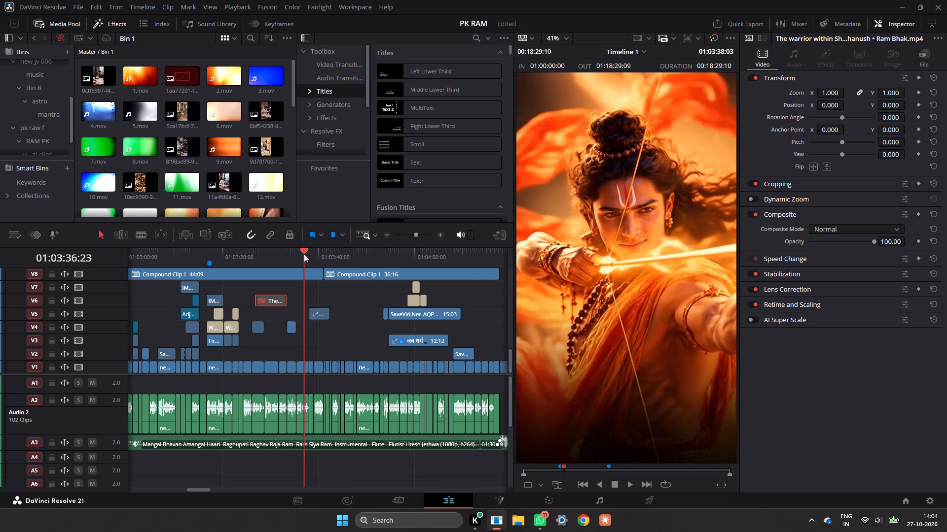
pyautogui.moveTo(304, 254); pyautogui.dragTo(307, 256)
pyautogui.press('space')
pyautogui.press('space')
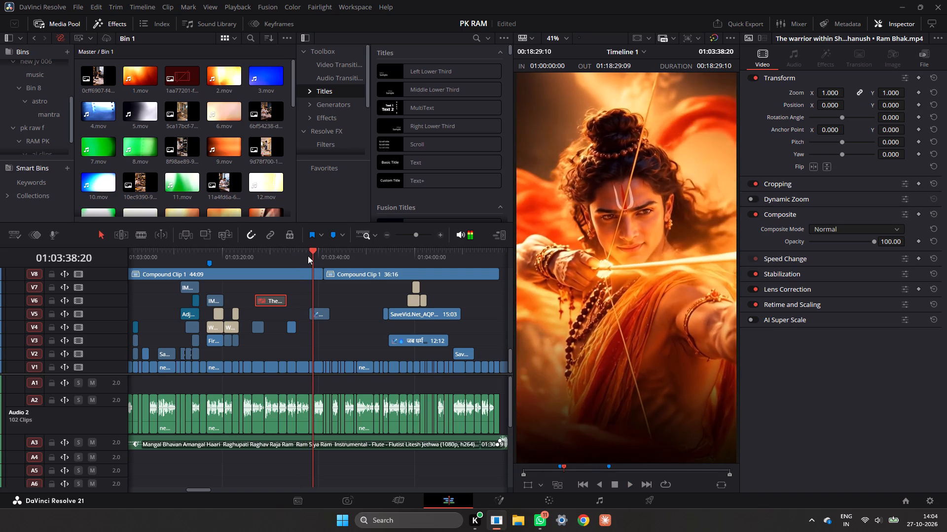
pyautogui.press('space')
pyautogui.press('space')
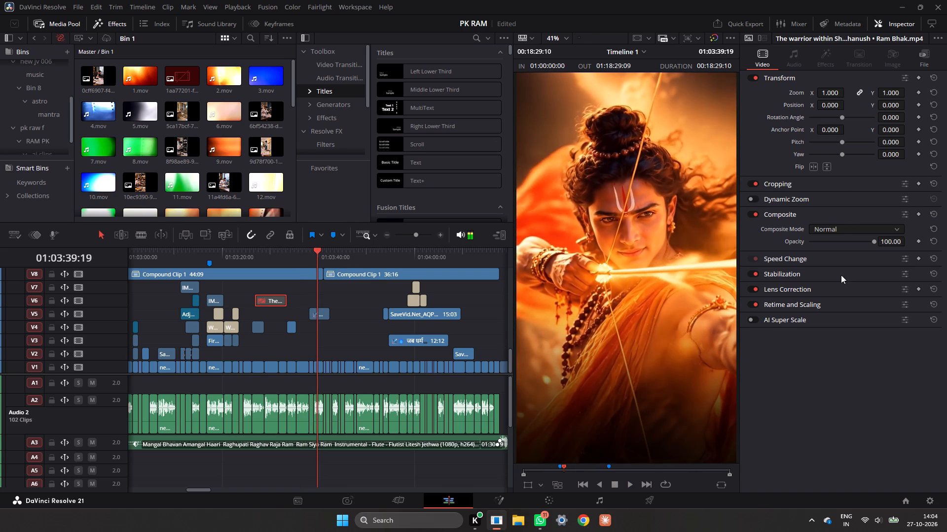
pyautogui.press('space')
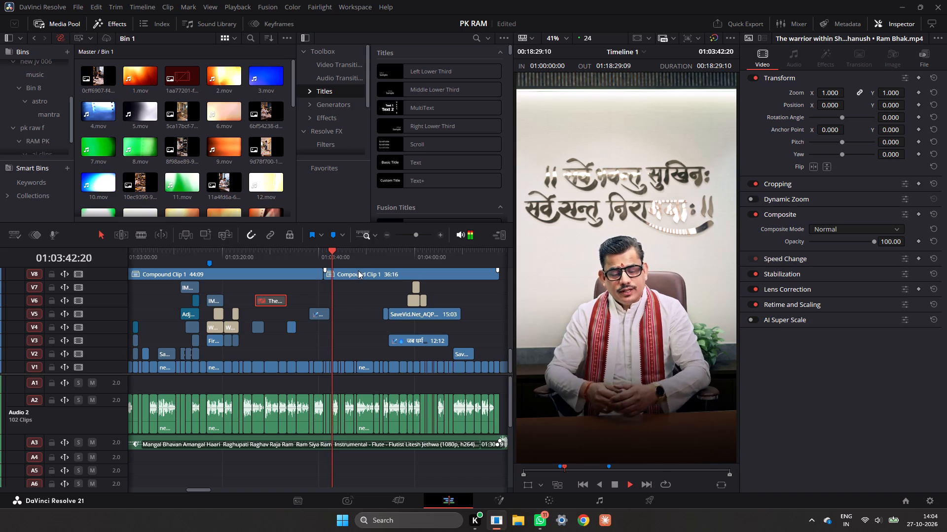
pyautogui.press('space')
# Examine the opening of the Ravana battle footage on V5, between about 01:03:54 and 01:03:56:22.
pyautogui.click(391, 260)
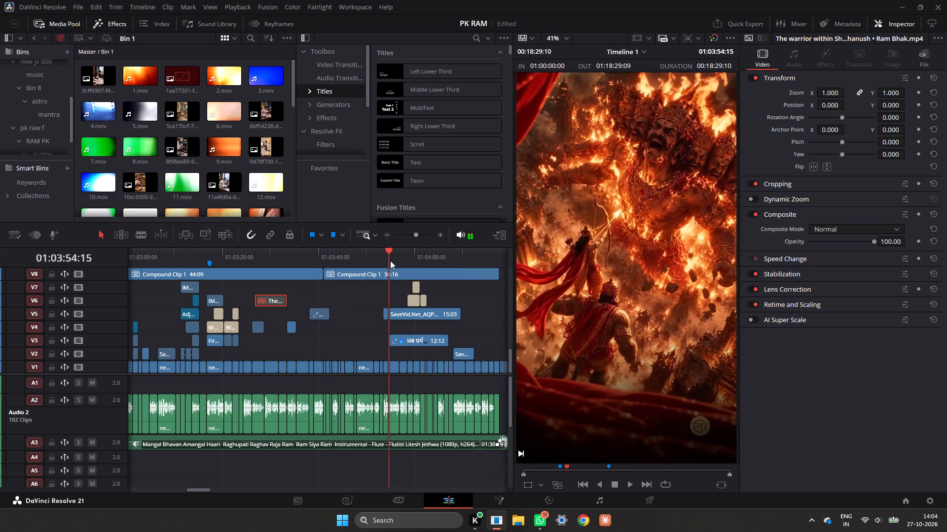
pyautogui.click(384, 263)
pyautogui.press('space')
pyautogui.press('space')
pyautogui.press('space')
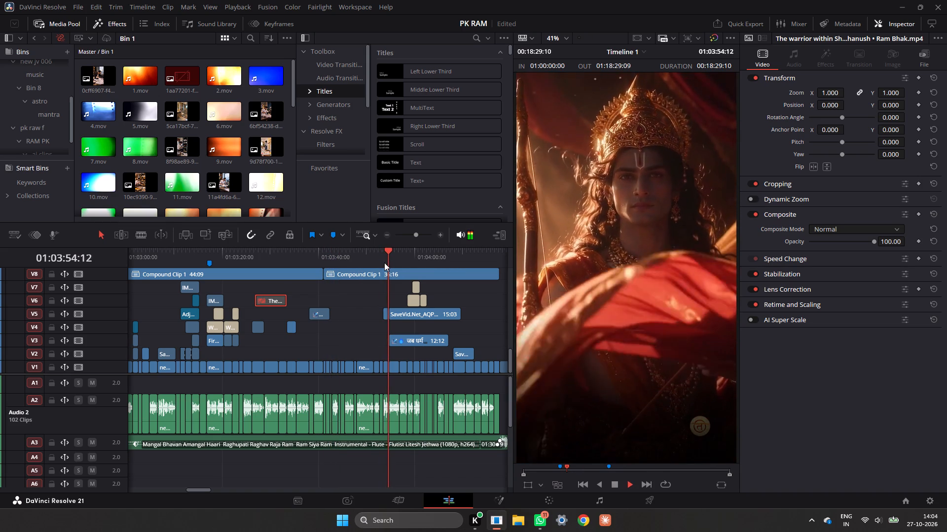
pyautogui.press('space')
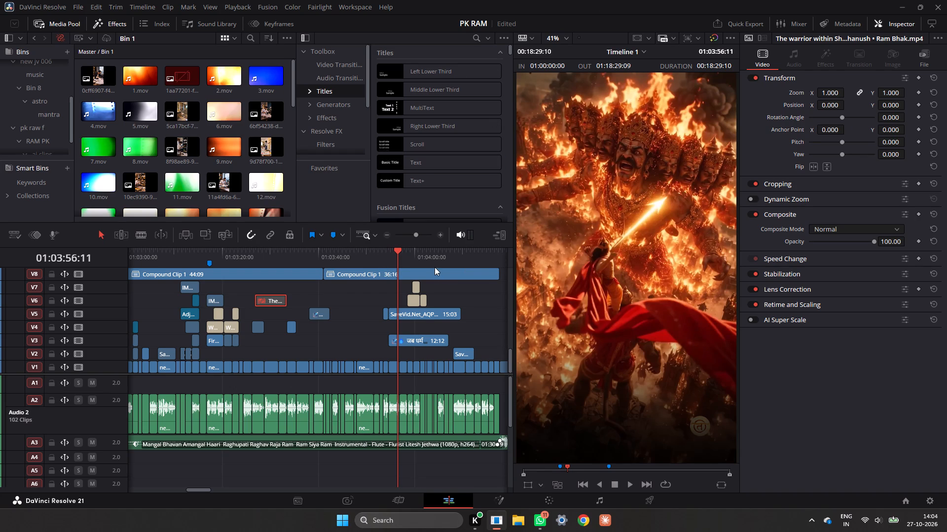
pyautogui.click(391, 253)
pyautogui.press('space')
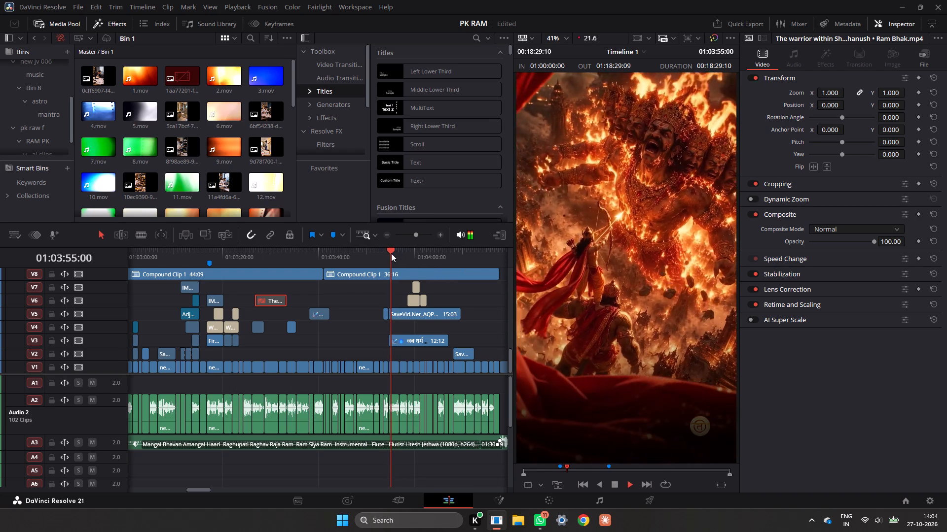
pyautogui.press('space')
pyautogui.press('space')
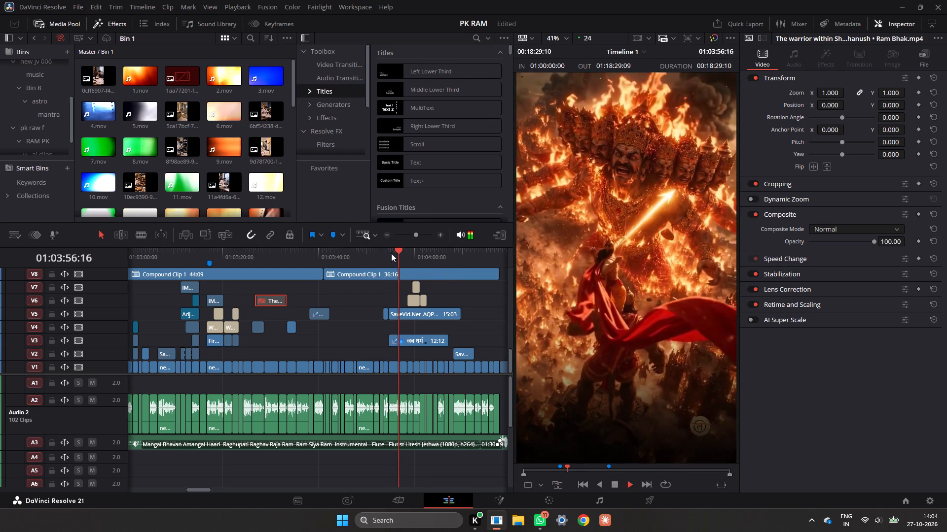
pyautogui.press('space')
pyautogui.moveTo(401, 256); pyautogui.dragTo(398, 261)
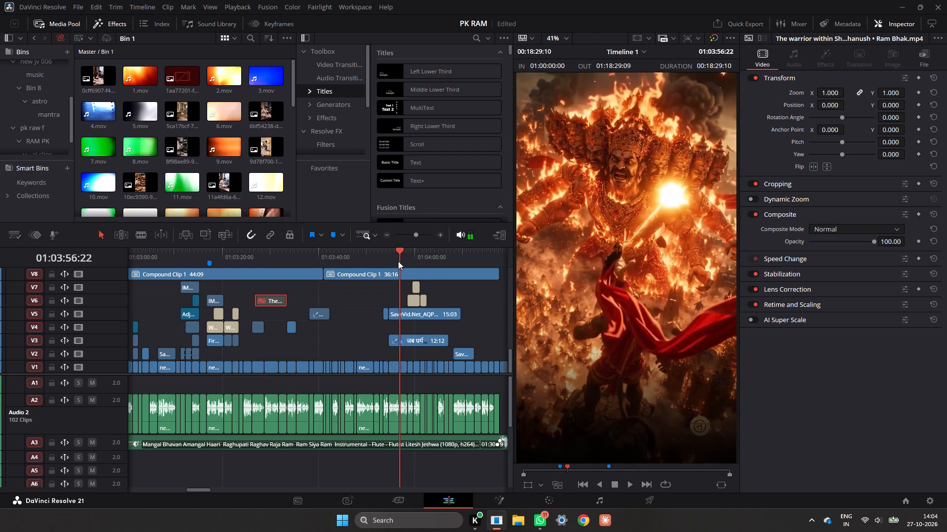
pyautogui.moveTo(398, 261); pyautogui.dragTo(391, 267)
# Play the Ravana battle footage with the word-by-word captions on V6 and V7, stopping at 01:04:02:21.
pyautogui.press('space')
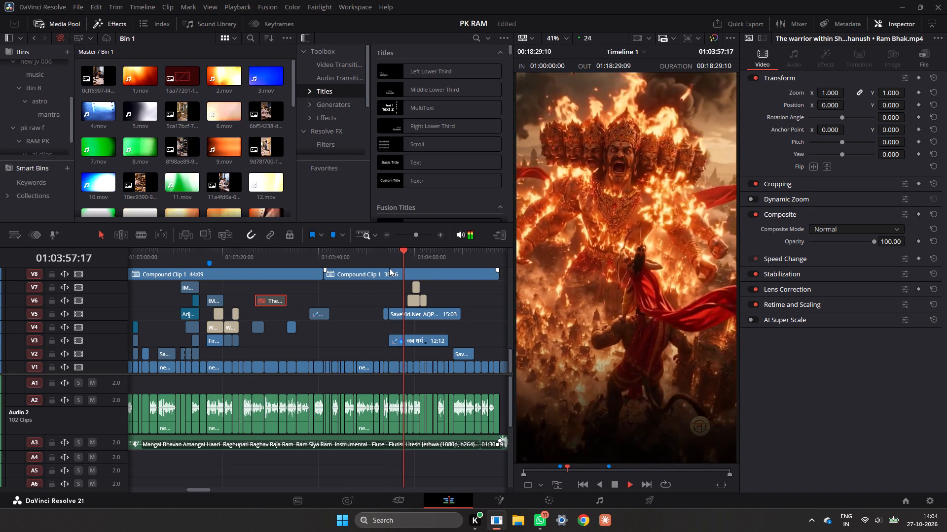
pyautogui.press('space')
pyautogui.press('space')
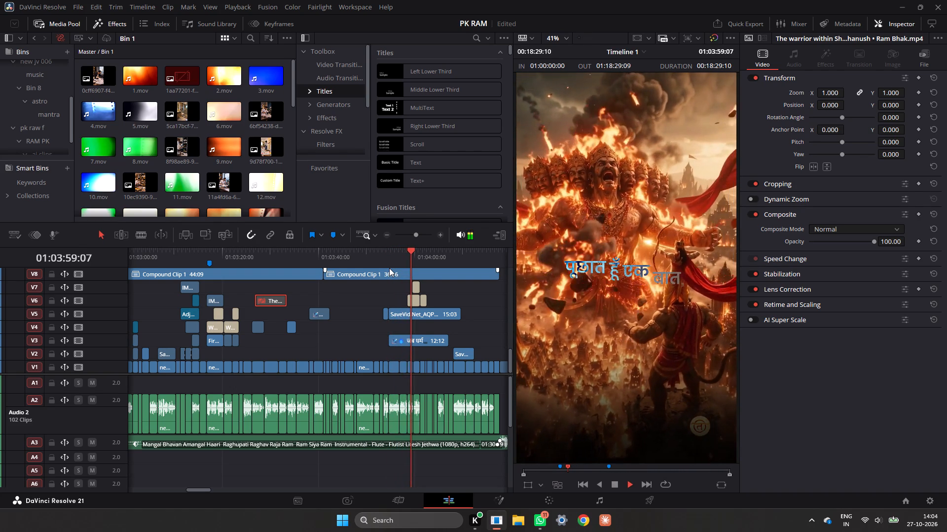
pyautogui.press('space')
pyautogui.press('space')
pyautogui.press('space')
pyautogui.press('space')
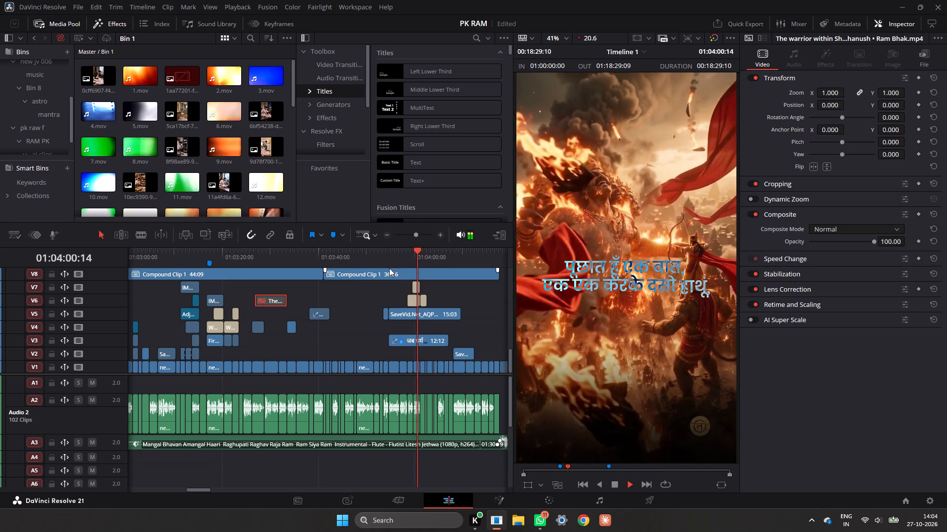
pyautogui.press('space')
pyautogui.press('space')
pyautogui.press('space')
pyautogui.press('space')
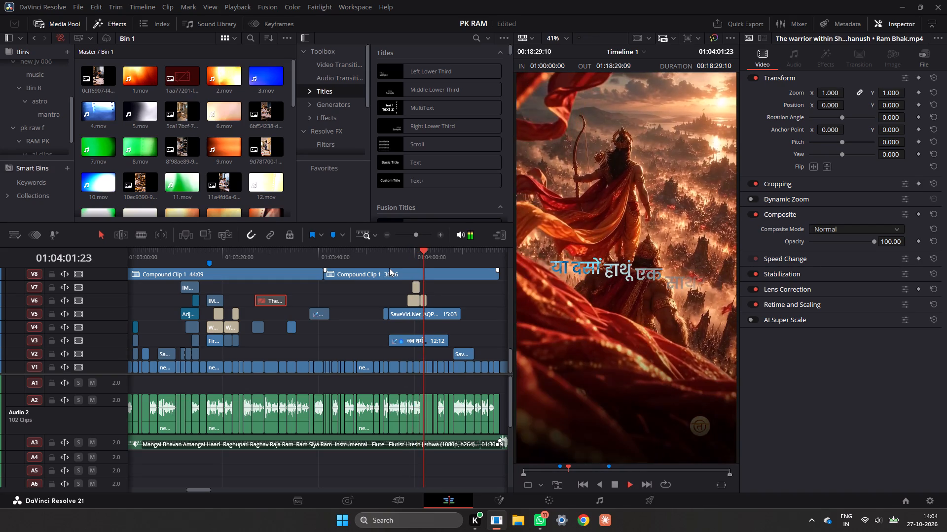
pyautogui.press('space')
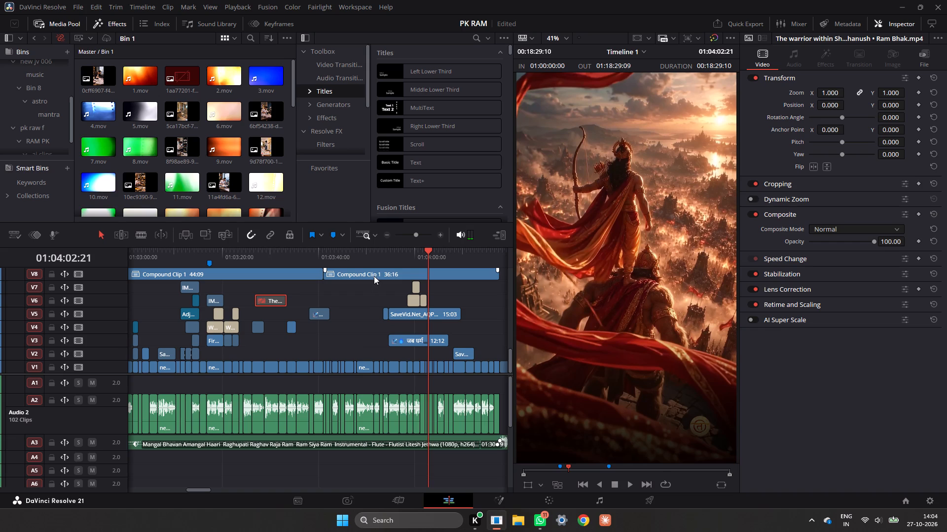
# Replay the cut from the crowned Ram shot into the Ravana battle, from 01:03:53:11 to 01:03:55:11.
pyautogui.click(396, 248)
pyautogui.click(385, 253)
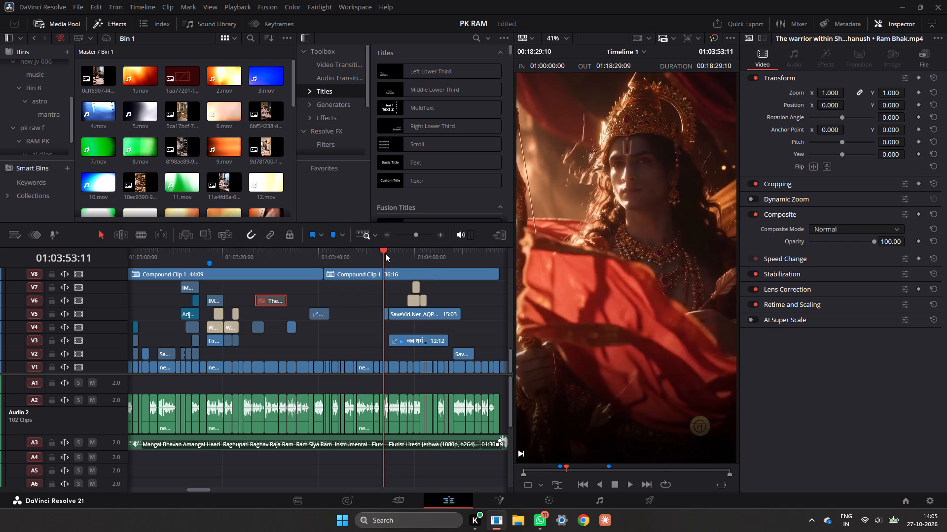
pyautogui.press('space')
pyautogui.press('space')
pyautogui.click(385, 253)
pyautogui.press('space')
pyautogui.press('space')
pyautogui.click(439, 239)
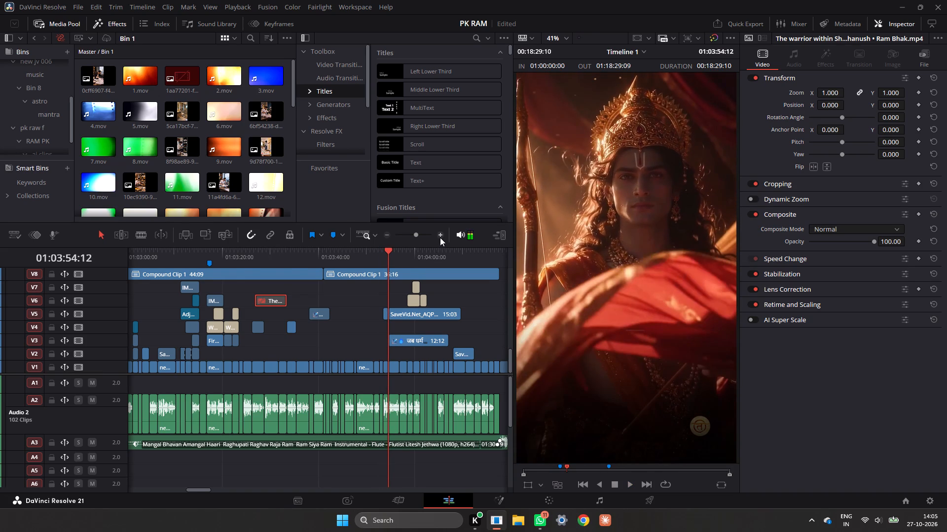
pyautogui.doubleClick(440, 237)
pyautogui.moveTo(338, 257); pyautogui.dragTo(343, 257)
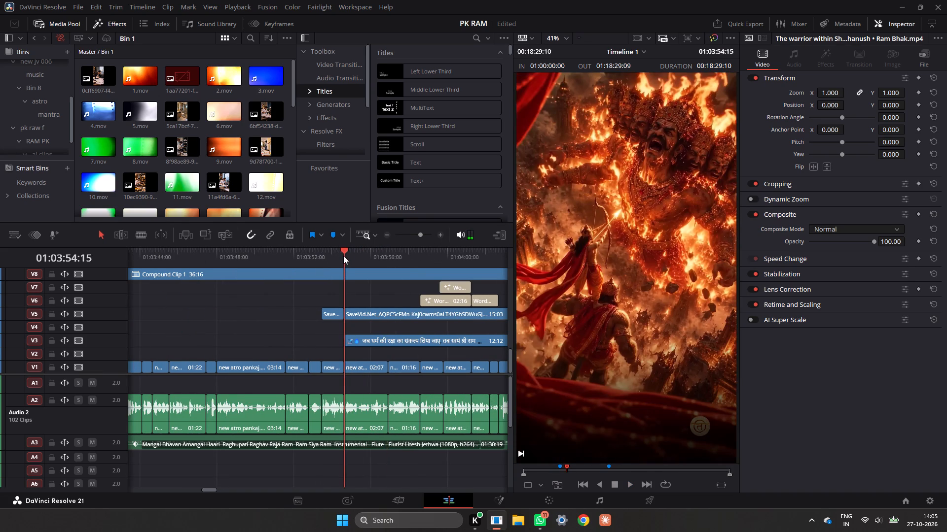
pyautogui.press('space')
pyautogui.press('space')
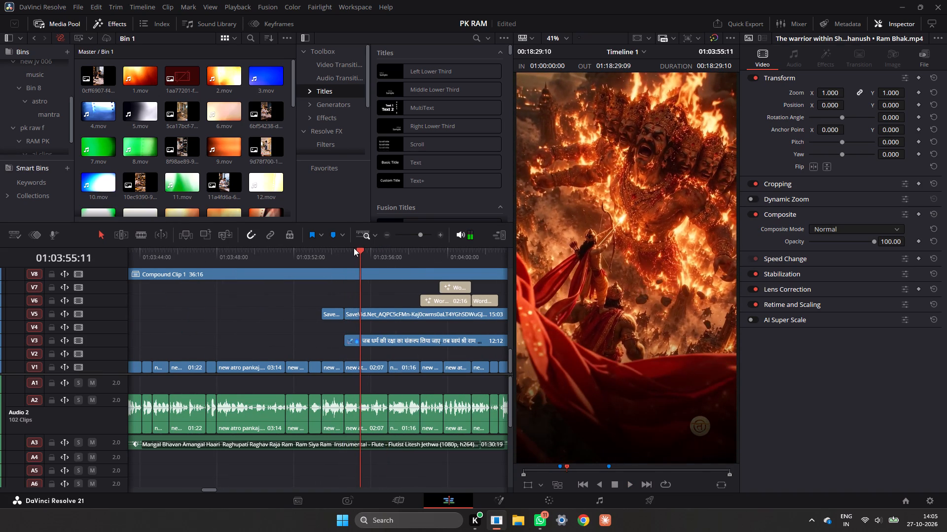
# Recheck the arrow strike and the V6 and V7 captions in short bursts, scanning ahead to about 01:04:04 and back to 01:03:59:19.
pyautogui.press('space')
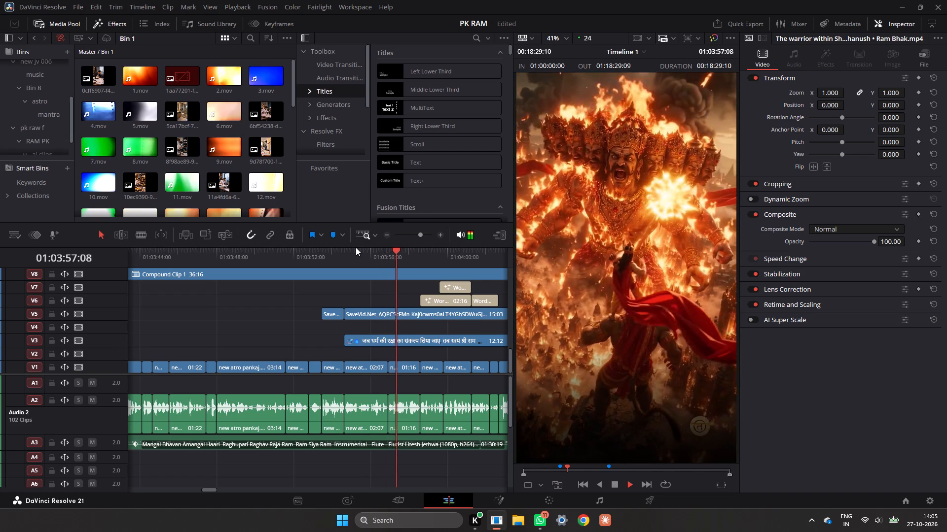
pyautogui.press('space')
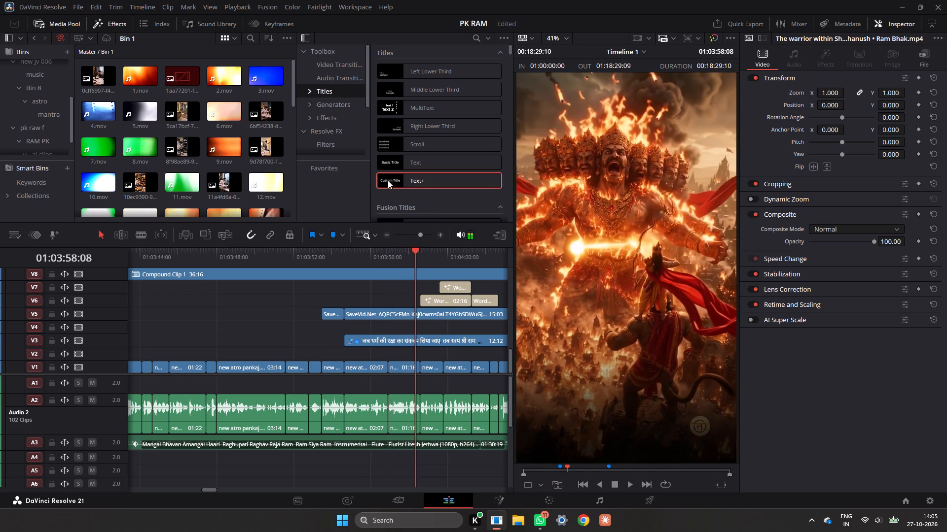
pyautogui.press('space')
pyautogui.press('space')
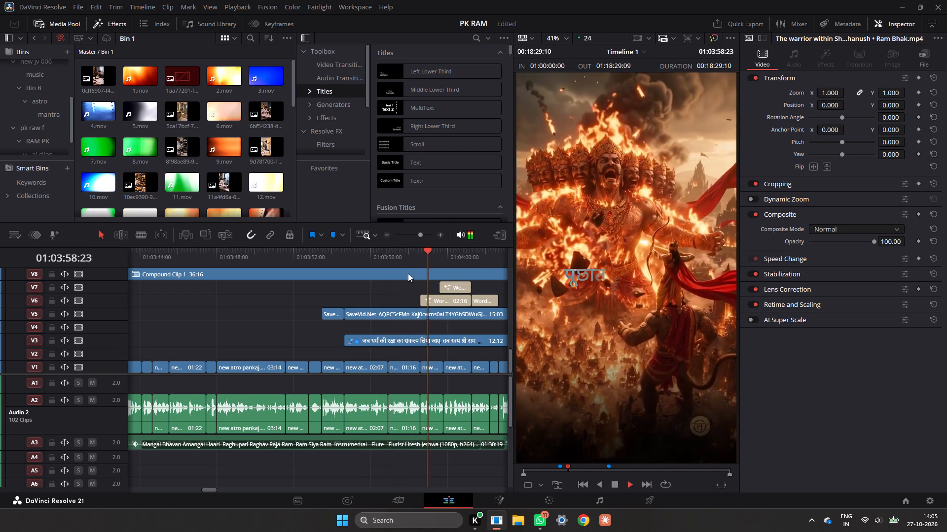
pyautogui.press('space')
pyautogui.press('space')
pyautogui.press('space')
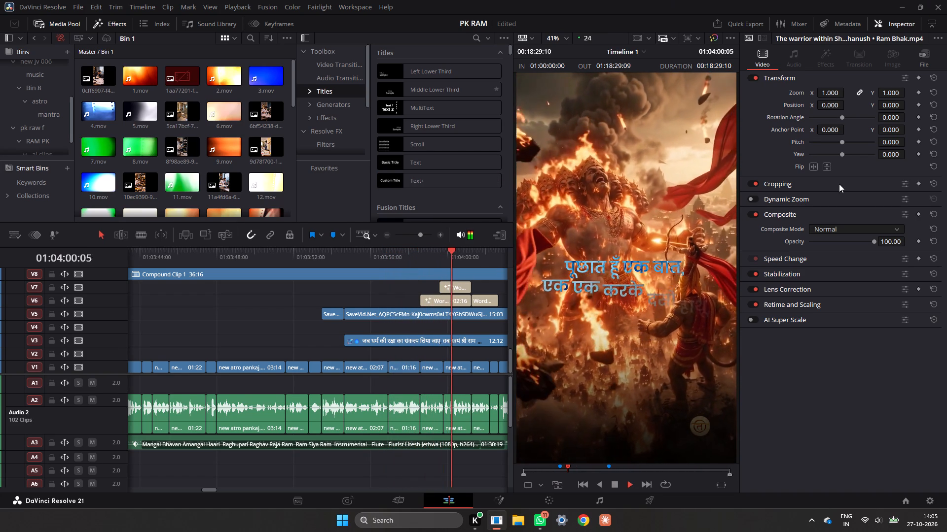
pyautogui.press('space')
pyautogui.press('space')
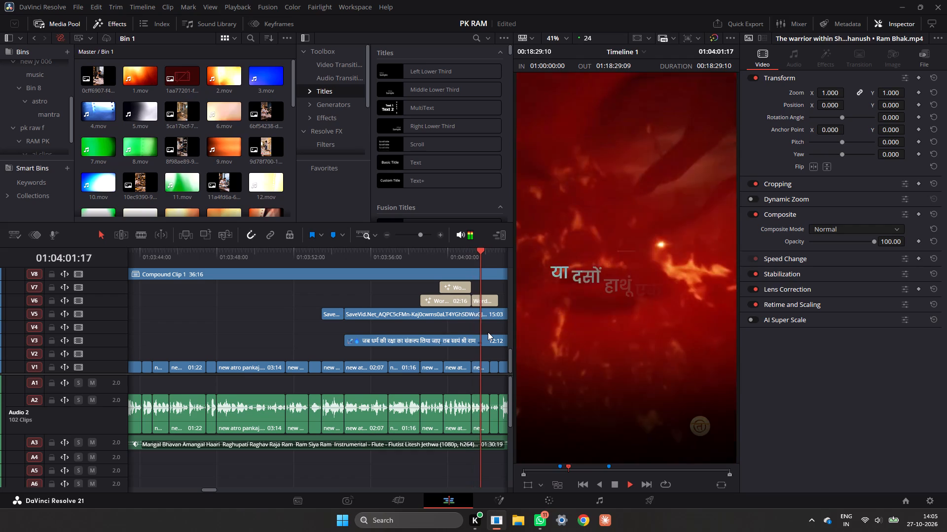
pyautogui.press('space')
pyautogui.press('space')
pyautogui.press('space')
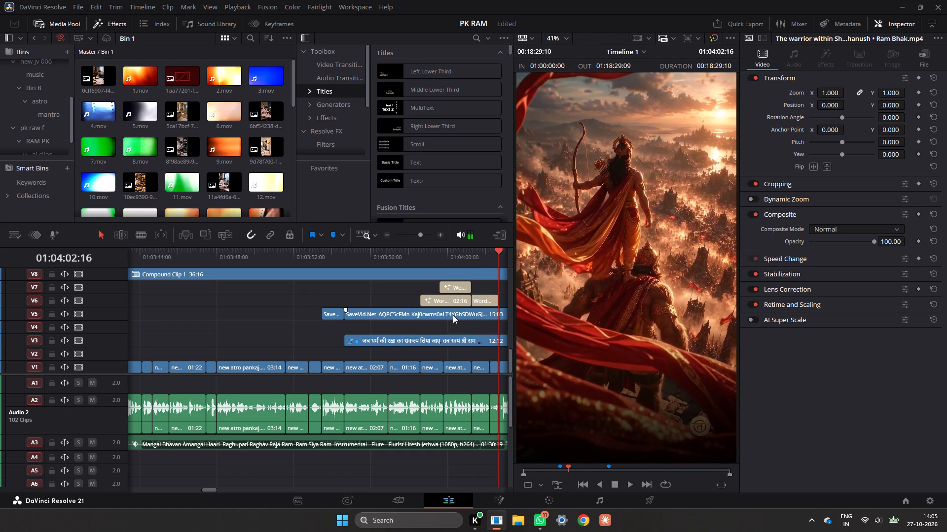
pyautogui.scroll(-2, 442, 318)
pyautogui.moveTo(439, 264); pyautogui.dragTo(459, 265)
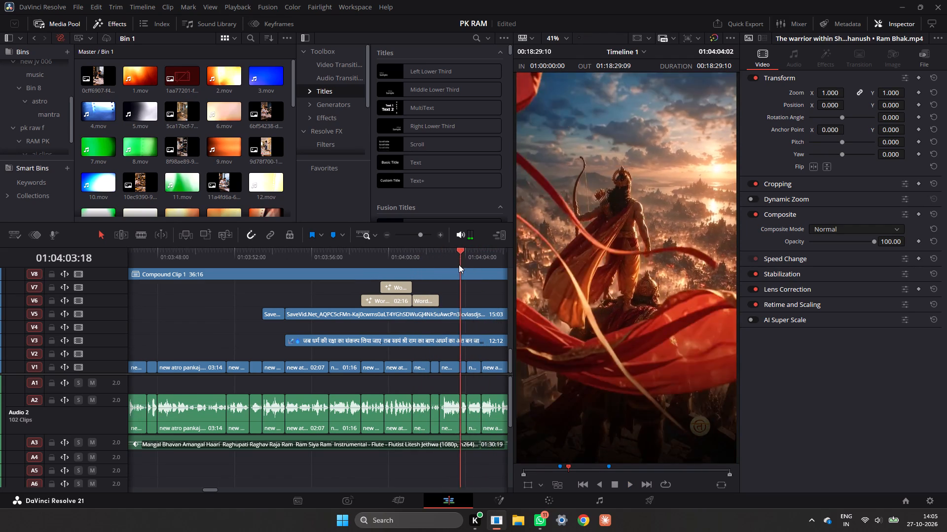
pyautogui.moveTo(459, 265); pyautogui.dragTo(386, 270)
# Recheck the speaker clips before the V5 archer shot and play into that shot, stopping at 01:03:39:05.
pyautogui.doubleClick(383, 235)
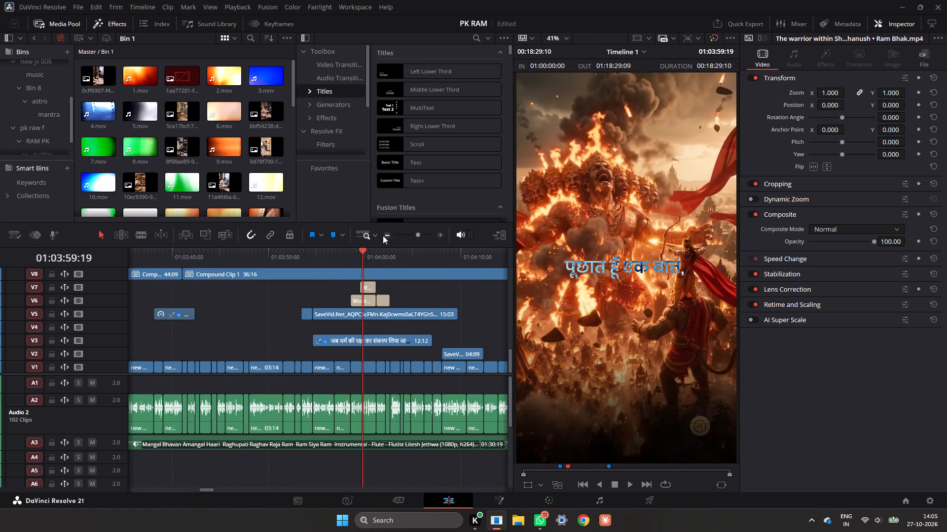
pyautogui.moveTo(202, 253); pyautogui.dragTo(179, 259)
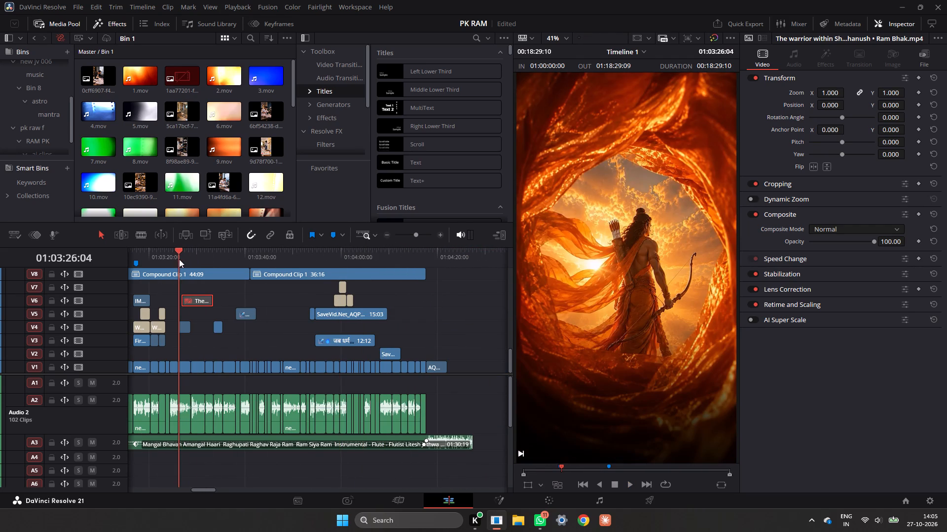
pyautogui.moveTo(179, 259); pyautogui.dragTo(229, 266)
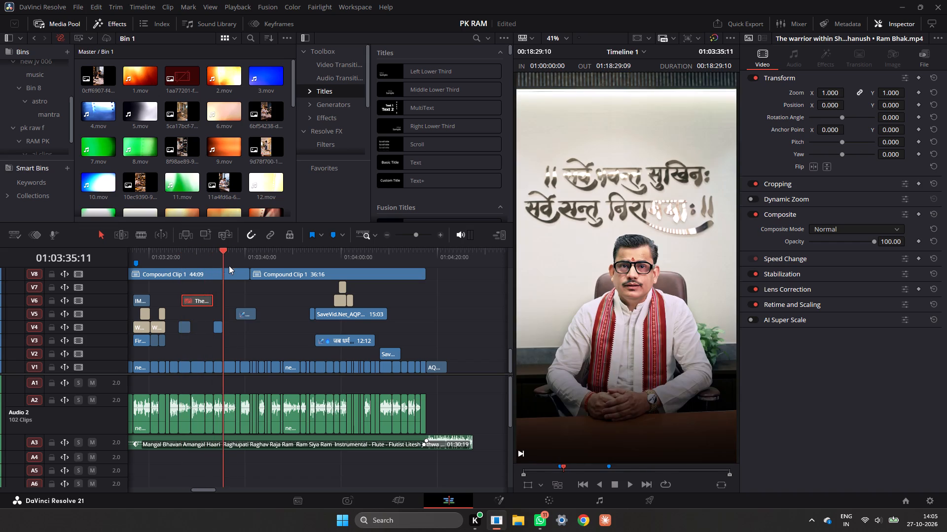
pyautogui.moveTo(229, 266); pyautogui.dragTo(221, 276)
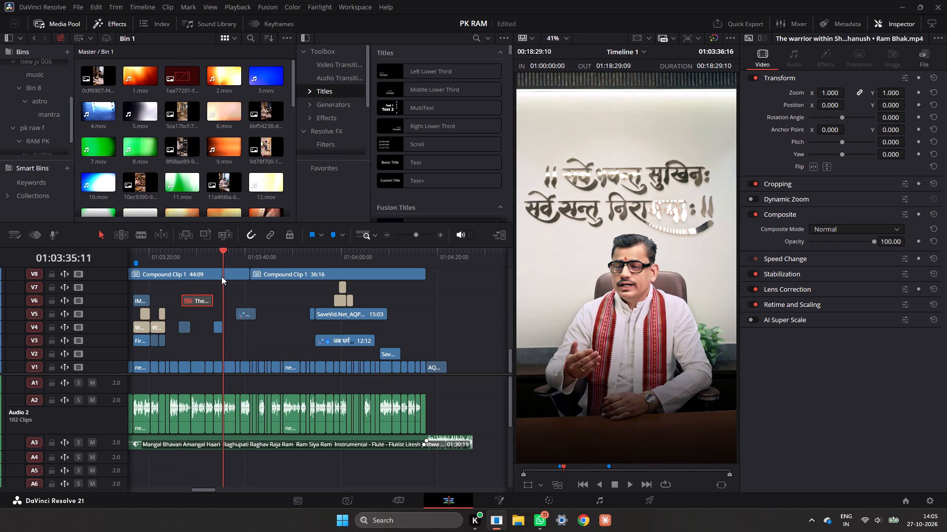
pyautogui.moveTo(221, 276); pyautogui.dragTo(221, 276)
pyautogui.press('space')
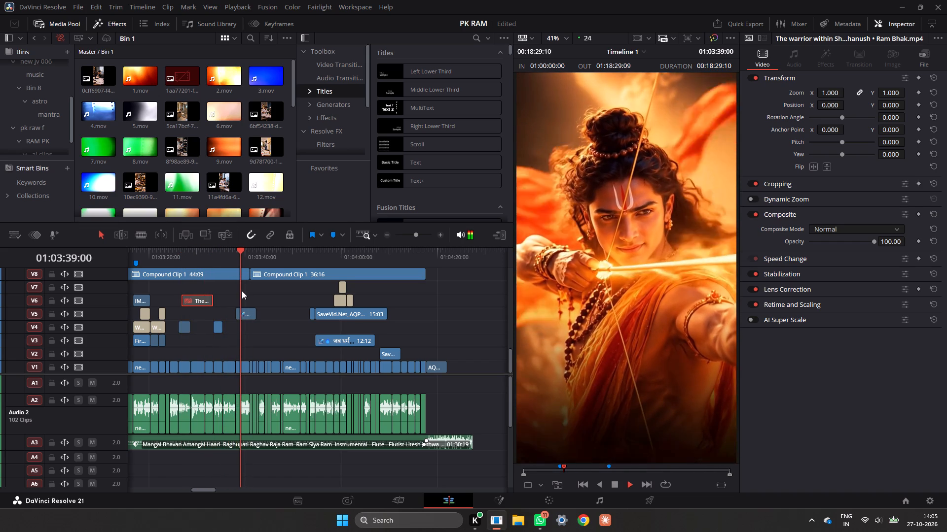
pyautogui.press('space')
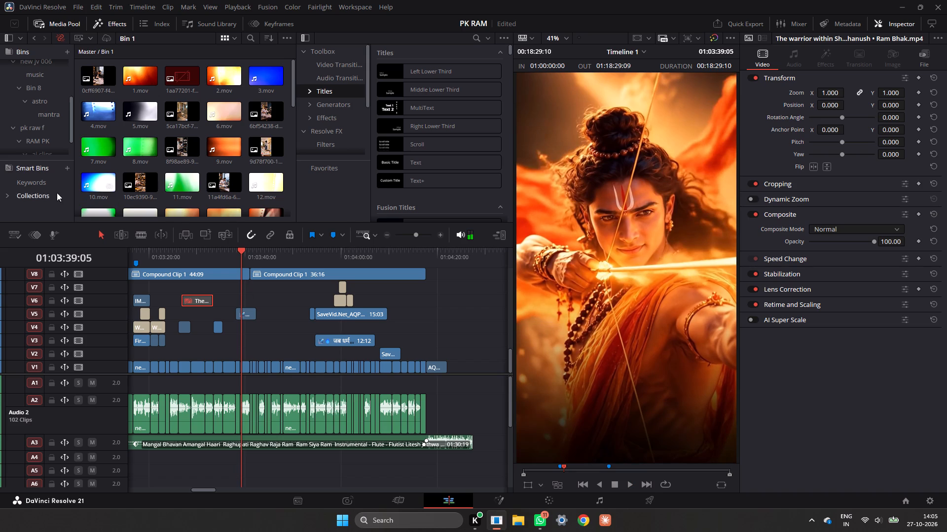
# Import all files from the Ram PK folder into Bin 14 under ai clips.
pyautogui.scroll(-5, 58, 148)
pyautogui.click(45, 139)
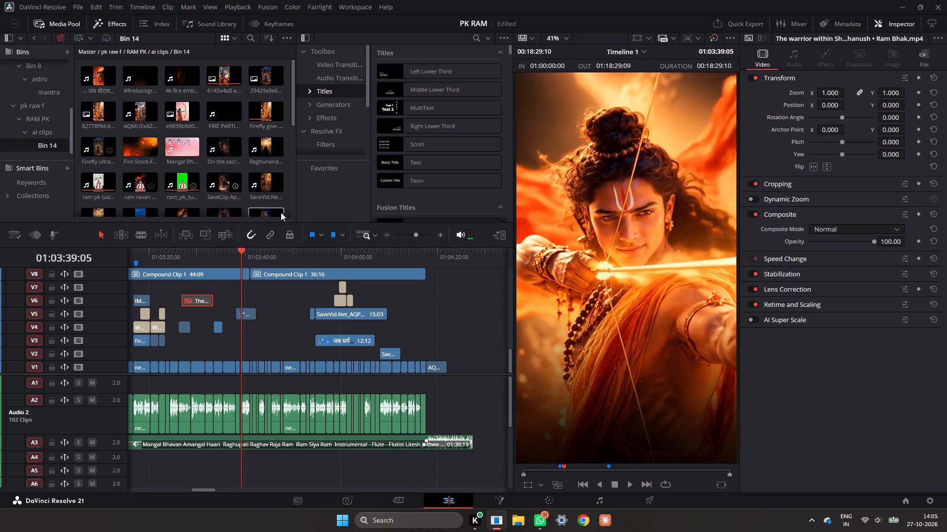
pyautogui.scroll(-14, 244, 185)
pyautogui.rightClick(272, 211)
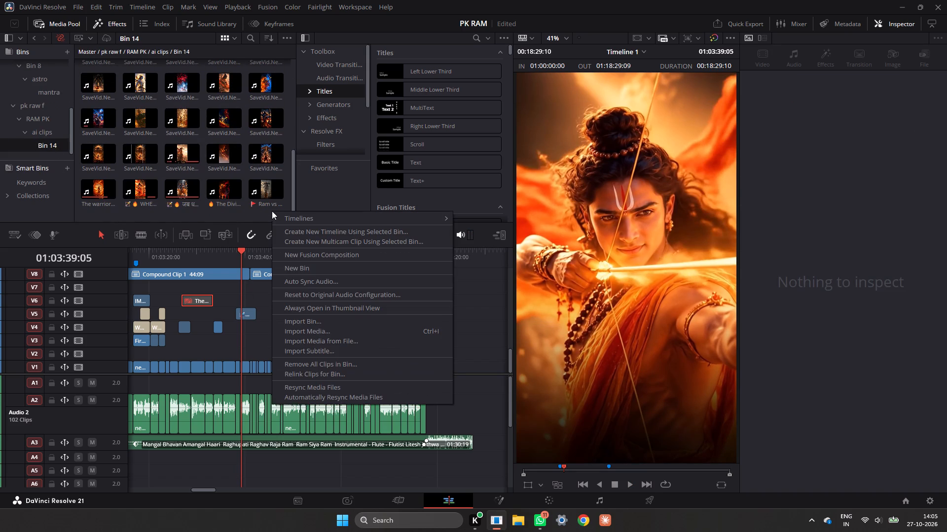
pyautogui.click(321, 330)
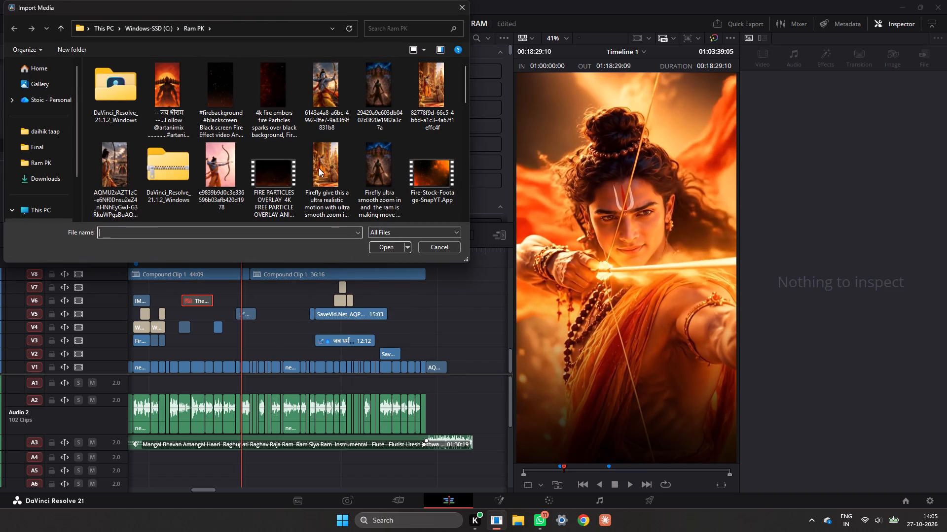
pyautogui.hotkey('ctrl', 'a')
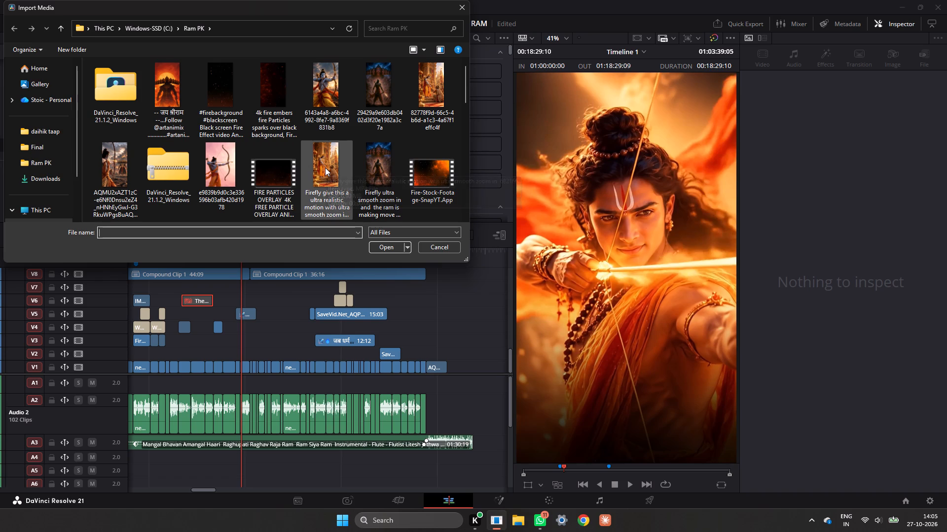
pyautogui.click(419, 192)
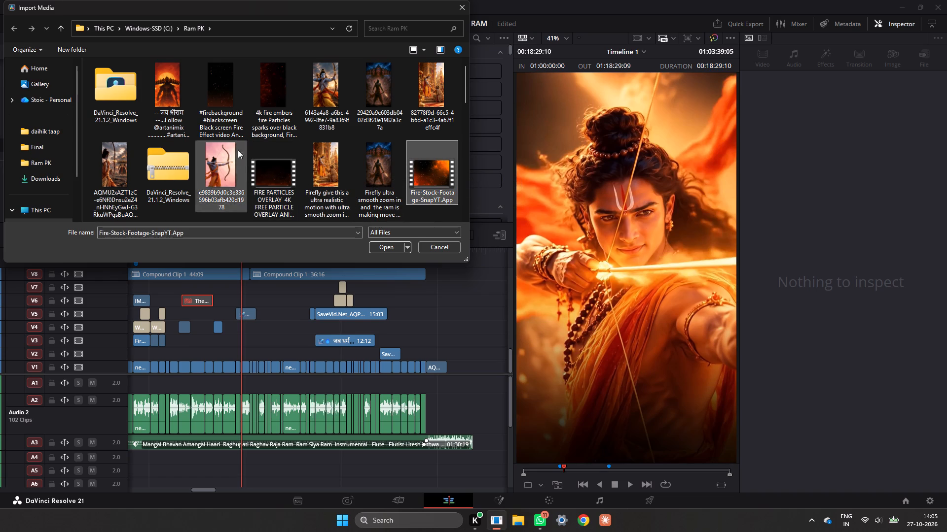
pyautogui.keyDown('ctrl'); pyautogui.click(54, 159); pyautogui.keyUp('ctrl')
pyautogui.hotkey('ctrl', 'a')
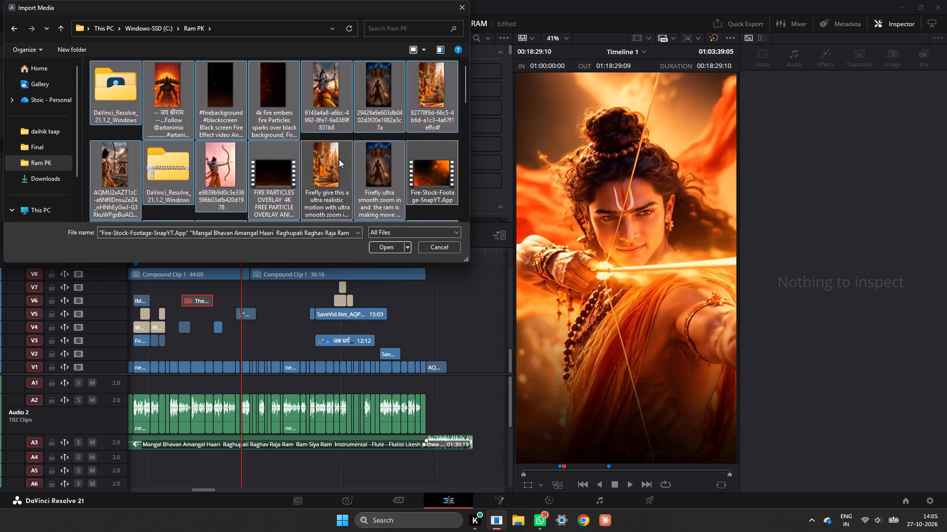
pyautogui.click(398, 246)
# In File Explorer, delete the DaVinci_Resolve_21.1.2_Windows folder and its zipped copy from the Ram PK folder.
pyautogui.click(525, 530)
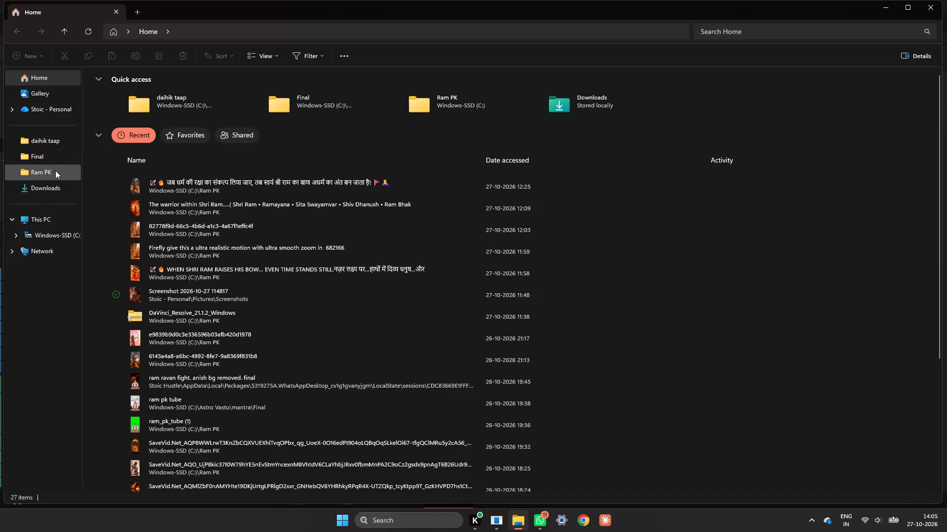
pyautogui.click(55, 169)
pyautogui.rightClick(123, 95)
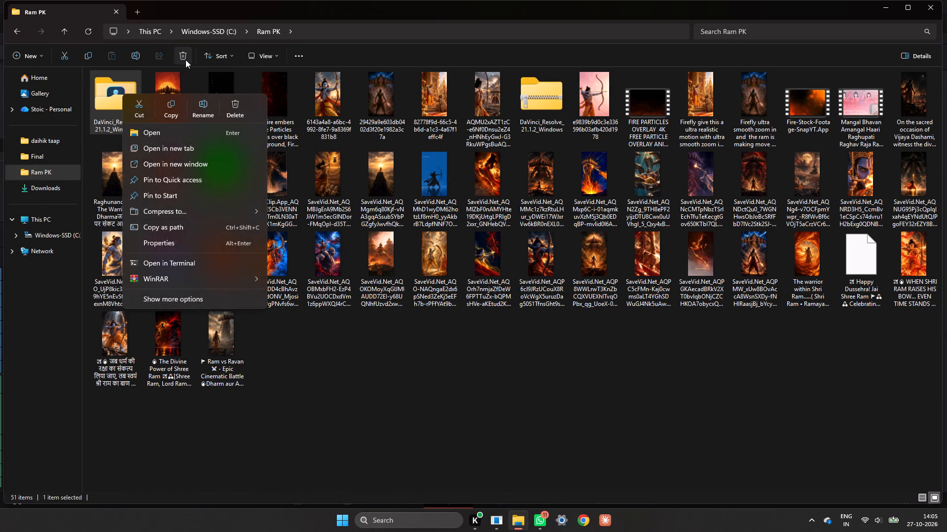
pyautogui.click(185, 60)
pyautogui.click(307, 427)
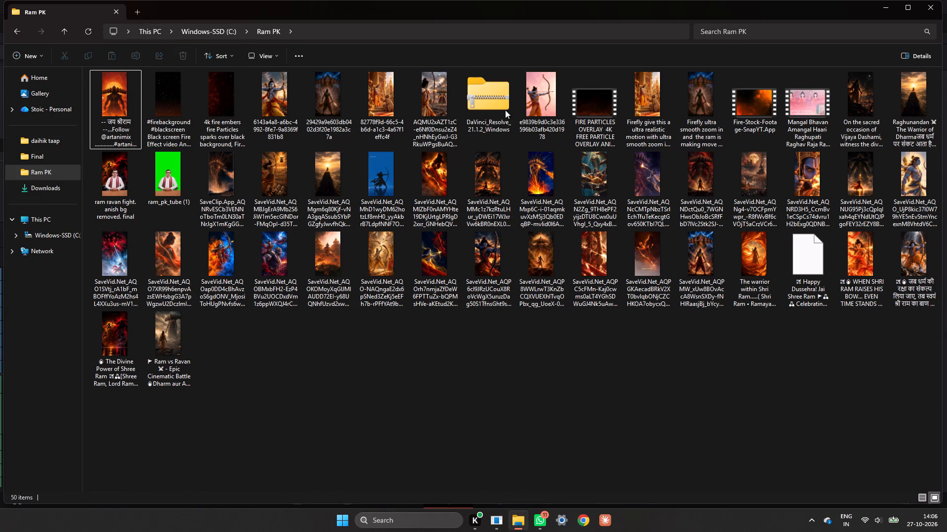
pyautogui.click(486, 109)
pyautogui.click(183, 54)
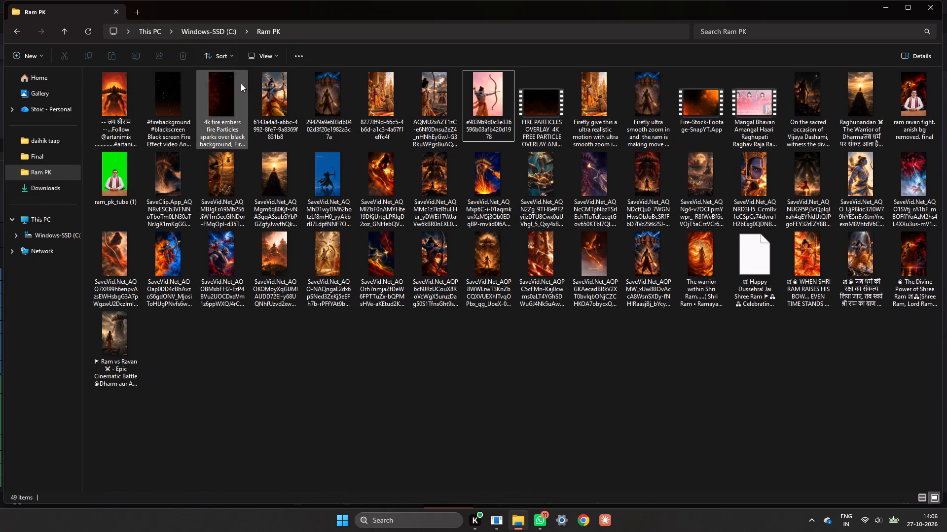
# Back in DaVinci Resolve, recheck the Ravana battle footage and its V6 and V7 captions, stopping at 01:04:02:15.
pyautogui.click(497, 521)
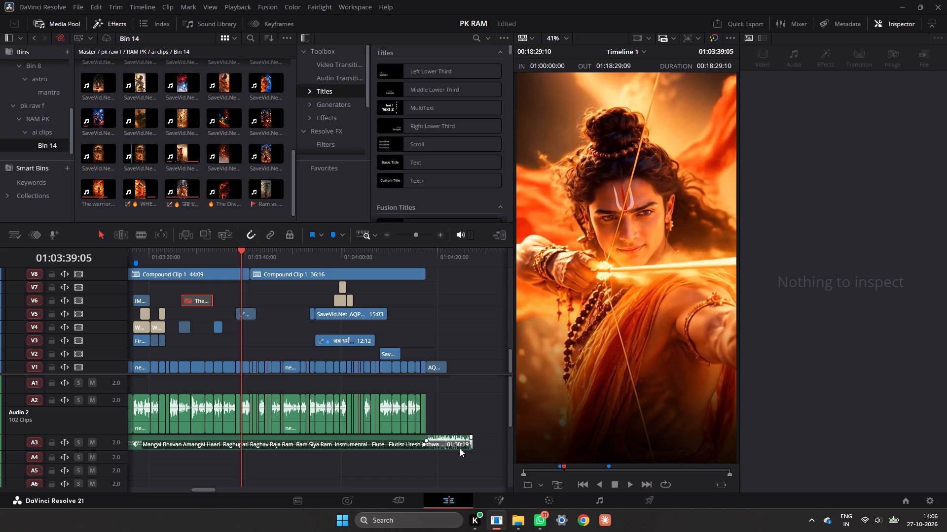
pyautogui.click(319, 258)
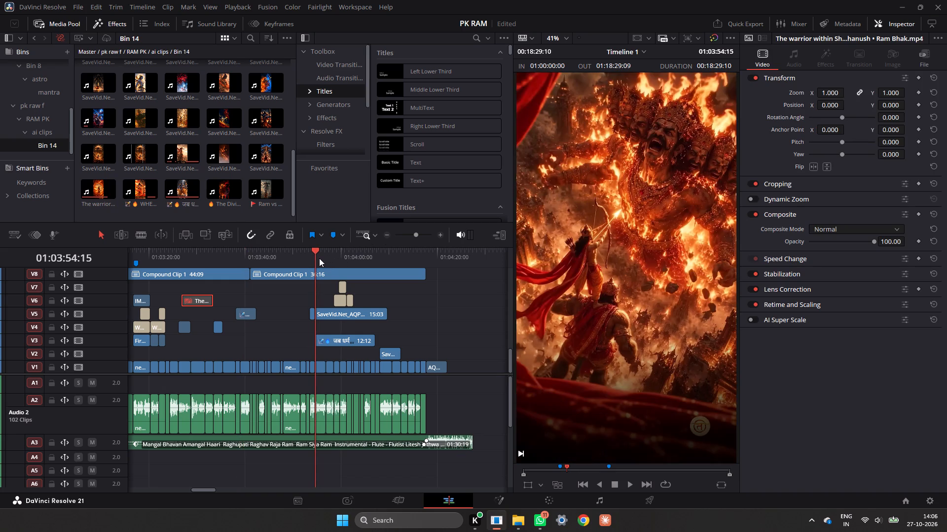
pyautogui.press('space')
pyautogui.press('space')
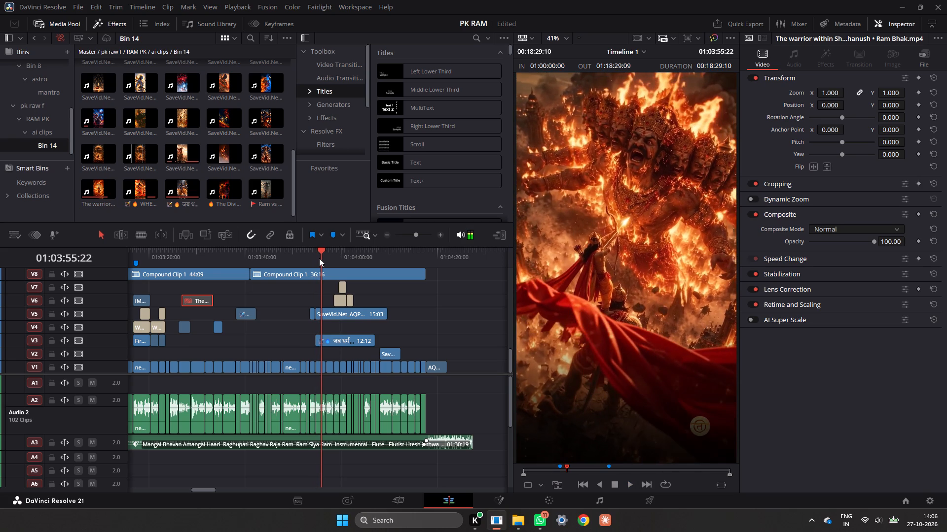
pyautogui.moveTo(319, 258); pyautogui.dragTo(336, 255)
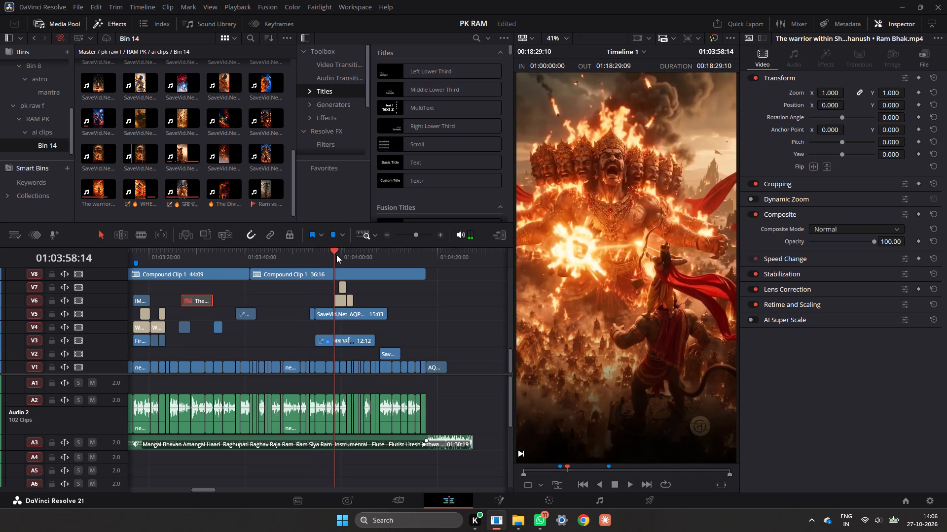
pyautogui.press('space')
pyautogui.press('space')
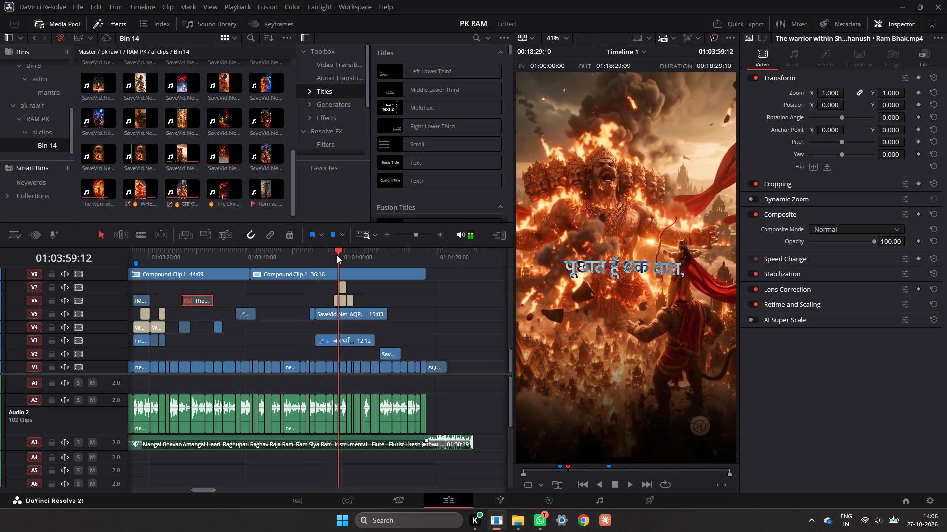
pyautogui.moveTo(337, 254); pyautogui.dragTo(311, 266)
pyautogui.press('space')
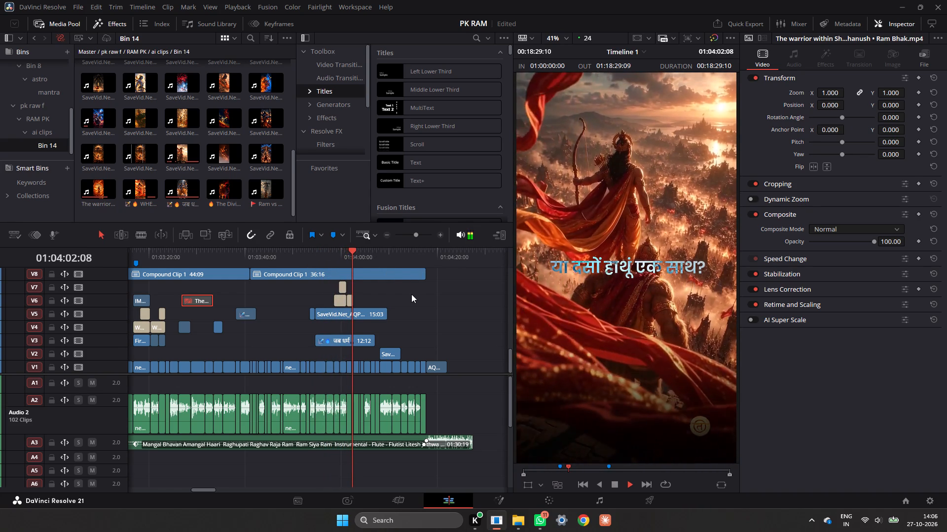
pyautogui.press('space')
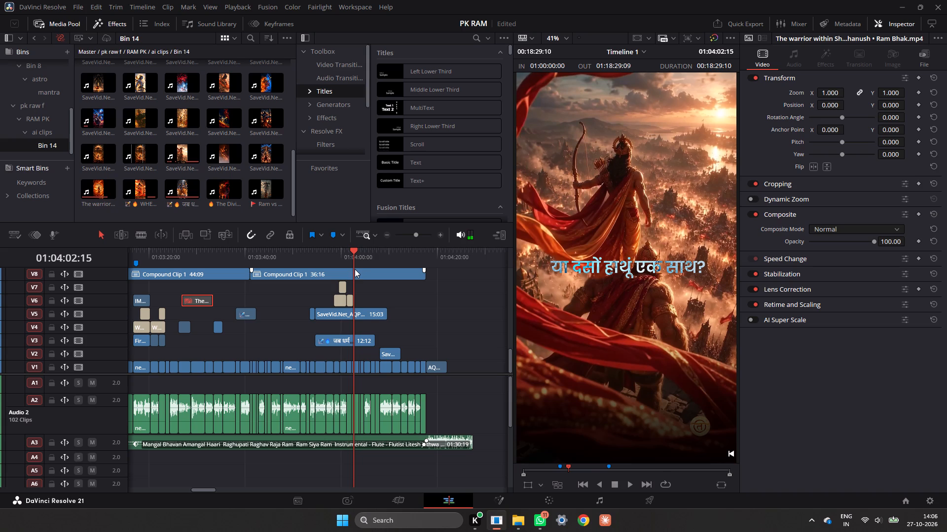
# Scrub back to the seated speaker clip before the V5 archer shot and play it to 01:03:31:00.
pyautogui.press('space')
pyautogui.moveTo(365, 267); pyautogui.dragTo(228, 277)
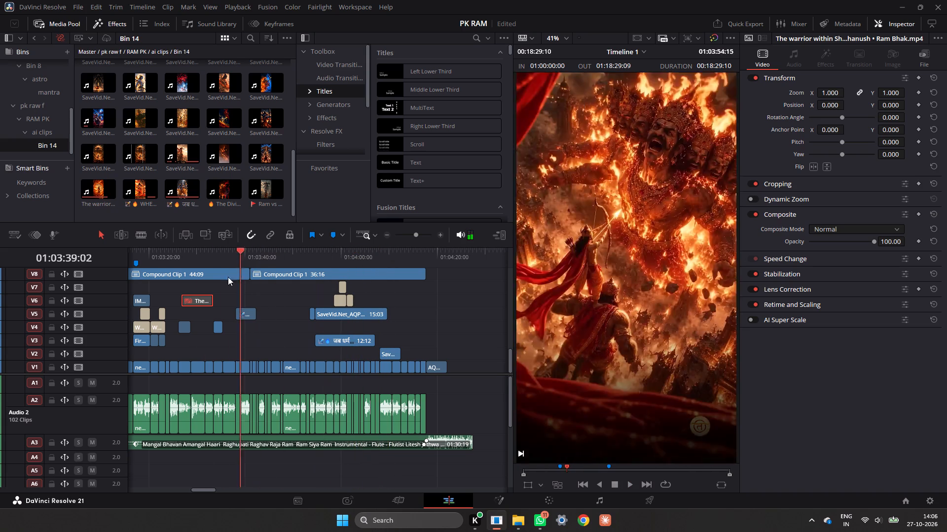
pyautogui.moveTo(228, 277); pyautogui.dragTo(188, 277)
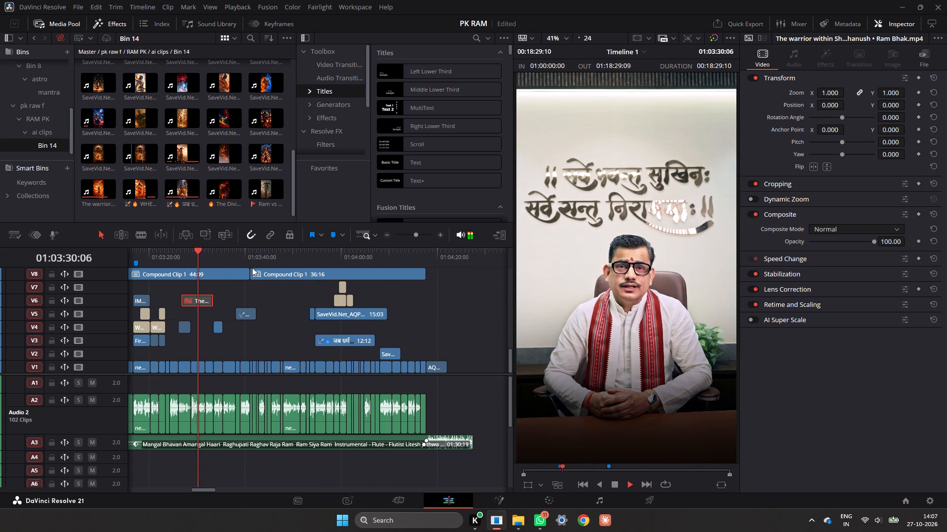
pyautogui.press('space')
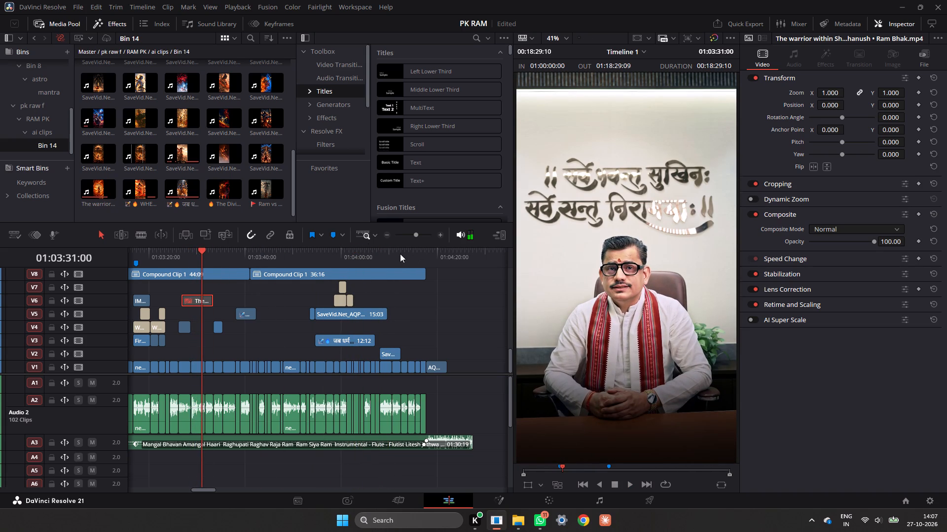
# Check the speaker's closing folded-hands shot and the logo outro that follows, stopping at 01:04:20:20.
pyautogui.moveTo(400, 254); pyautogui.dragTo(393, 255)
pyautogui.moveTo(394, 255); pyautogui.dragTo(421, 258)
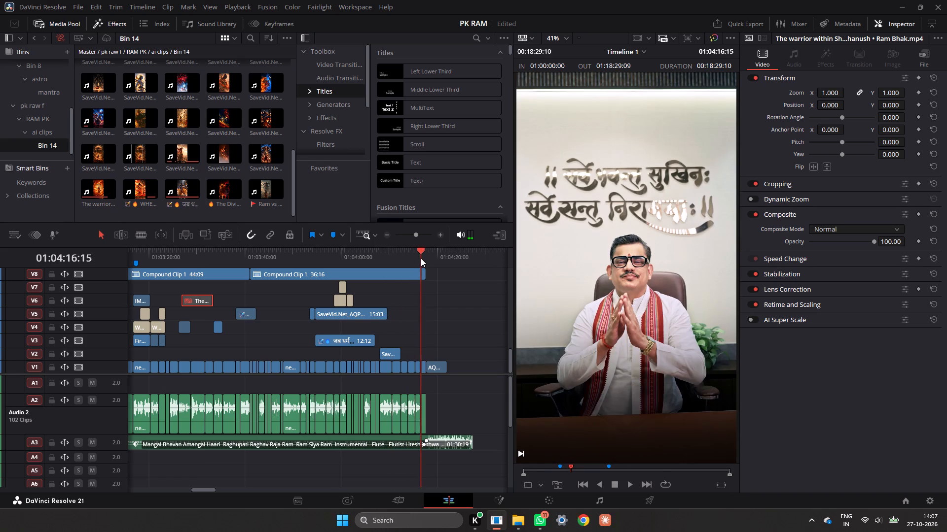
pyautogui.press('space')
pyautogui.press('space')
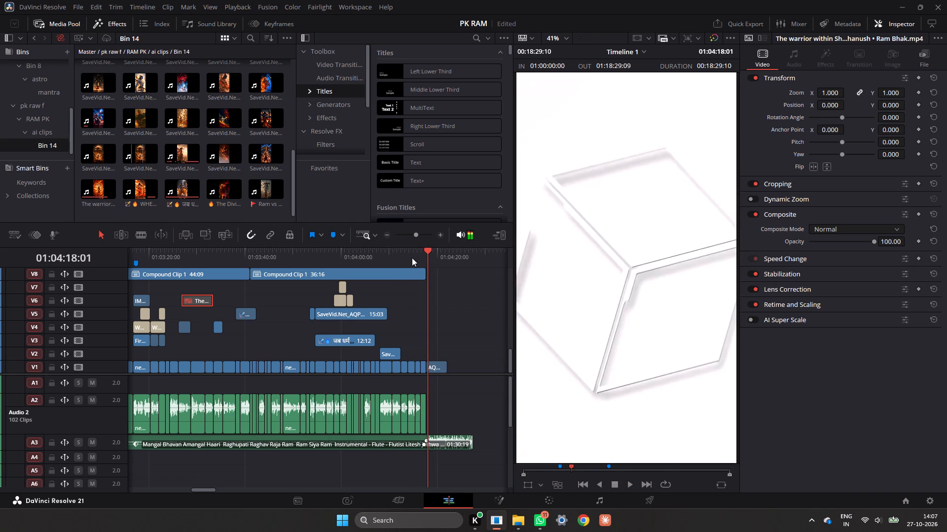
pyautogui.click(409, 257)
pyautogui.press('space')
pyautogui.moveTo(412, 256); pyautogui.dragTo(440, 261)
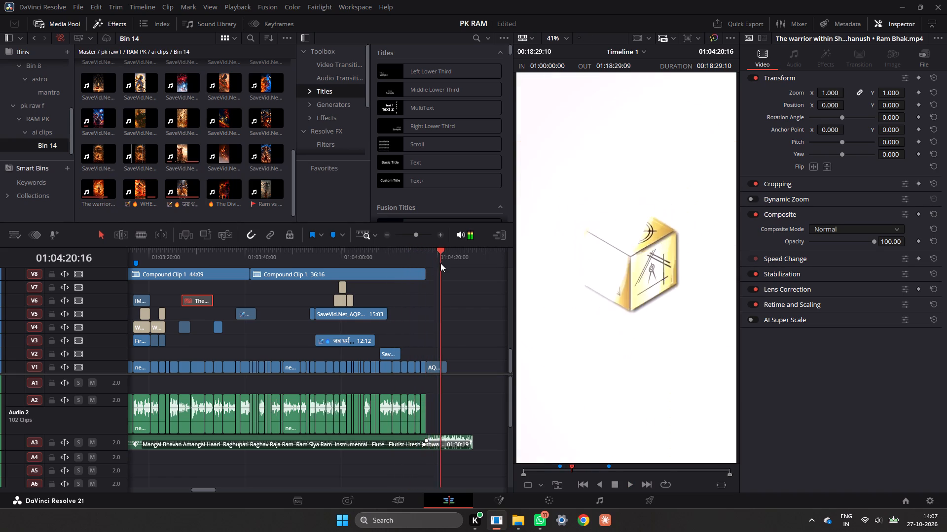
pyautogui.press('space')
# Trim the A3 music clip to 01:25:11 so it ends with the V1 logo outro, and fade out its end.
pyautogui.moveTo(470, 442); pyautogui.dragTo(458, 444)
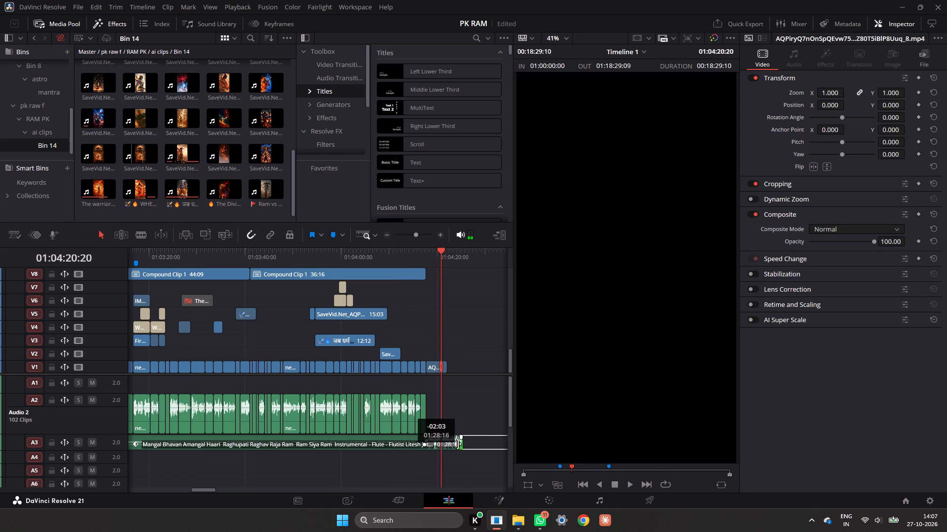
pyautogui.moveTo(458, 444); pyautogui.dragTo(448, 448)
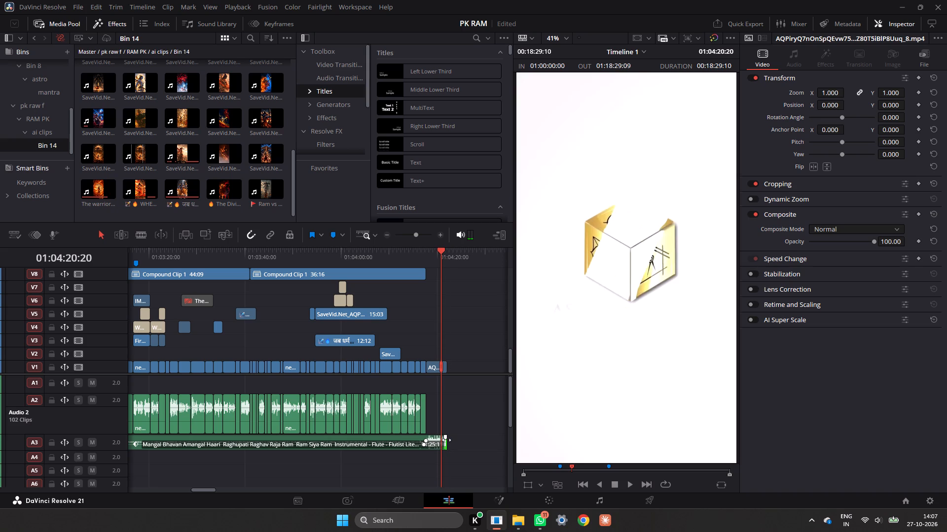
pyautogui.moveTo(447, 438); pyautogui.dragTo(436, 438)
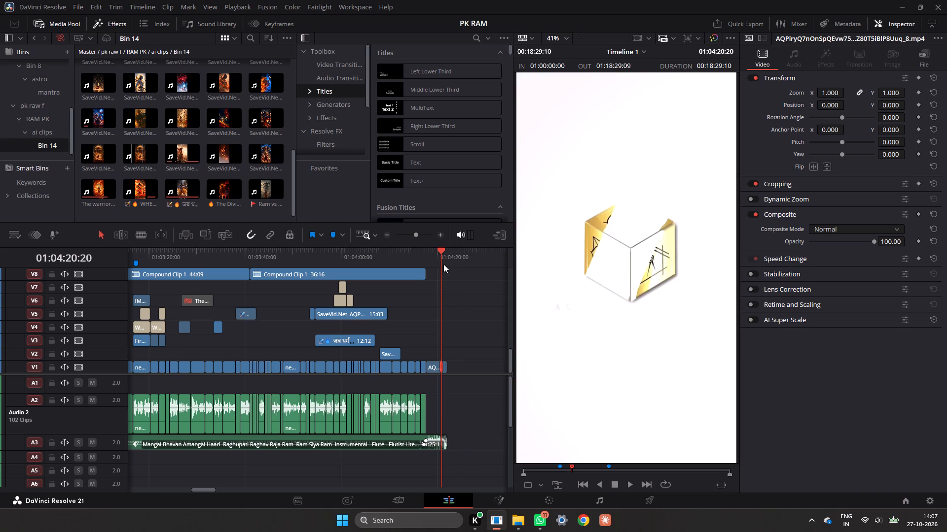
# Mark the timeline range for this video with Out at 01:04:22:03 and In at 01:02:56:17.
pyautogui.click(443, 264)
pyautogui.press('Left')
pyautogui.press('o')
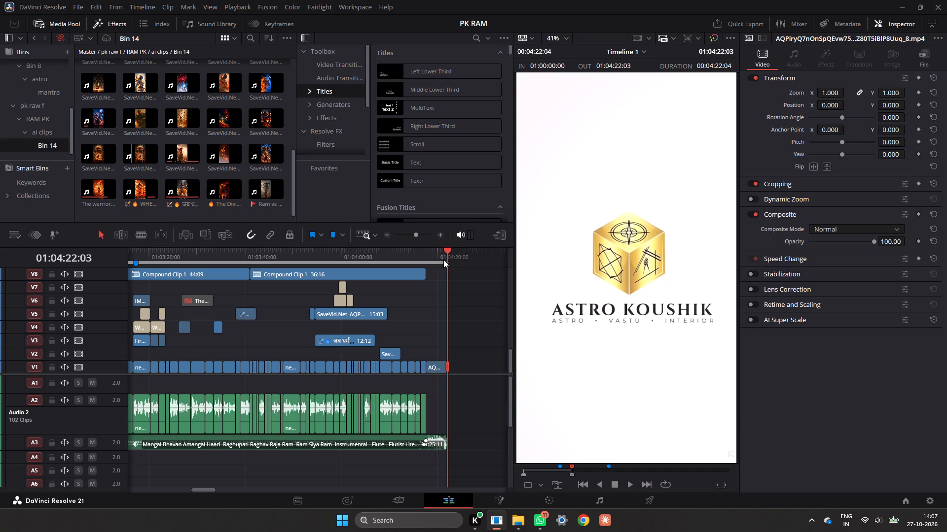
pyautogui.moveTo(440, 252); pyautogui.dragTo(136, 258)
pyautogui.keyDown('ctrl'); pyautogui.scroll(1, 170, 255); pyautogui.keyUp('ctrl')
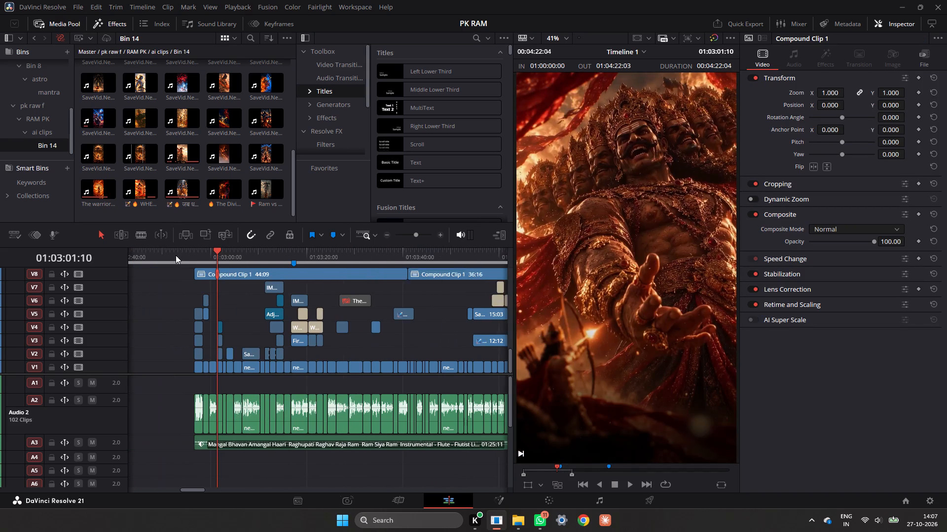
pyautogui.keyDown('ctrl'); pyautogui.scroll(1, 176, 255); pyautogui.keyUp('ctrl')
pyautogui.moveTo(275, 254); pyautogui.dragTo(253, 260)
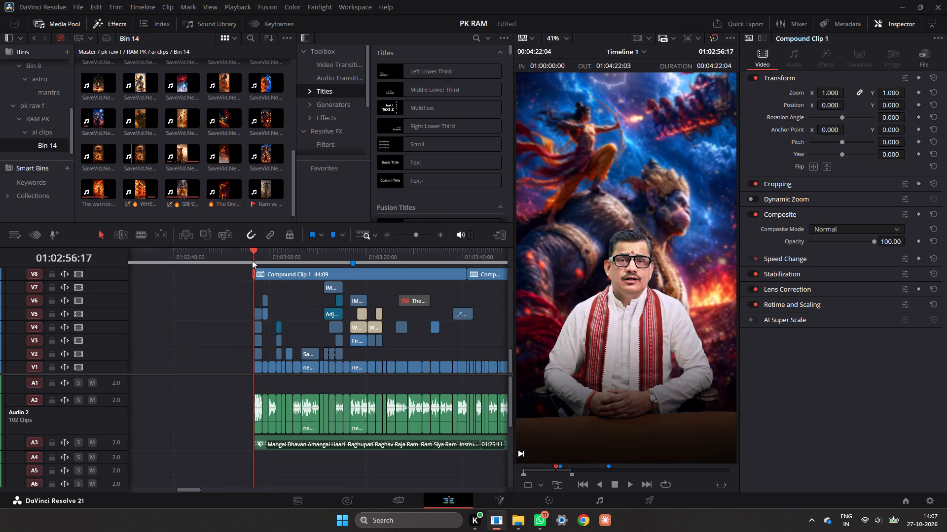
pyautogui.press('i')
# Replay the V6 and V7 captions over the Ravana battle in short bursts from 01:03:58:14 to 01:04:01:09.
pyautogui.scroll(-6, 332, 260)
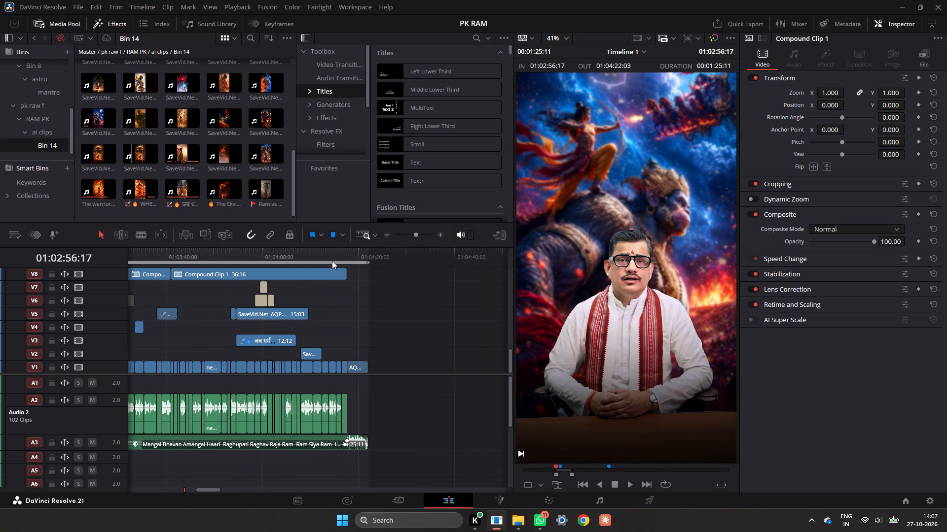
pyautogui.click(254, 258)
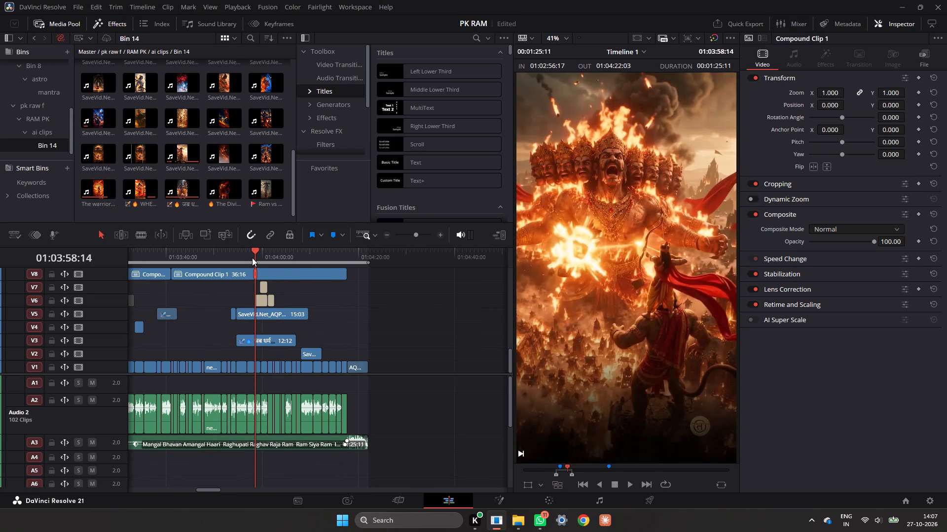
pyautogui.press('space')
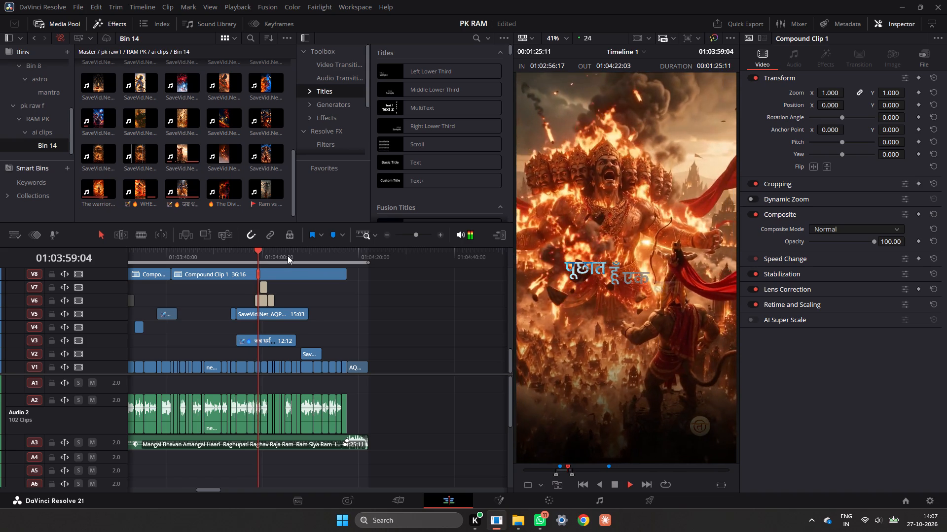
pyautogui.press('space')
pyautogui.press('space')
pyautogui.press('space')
pyautogui.press('space')
pyautogui.press('space')
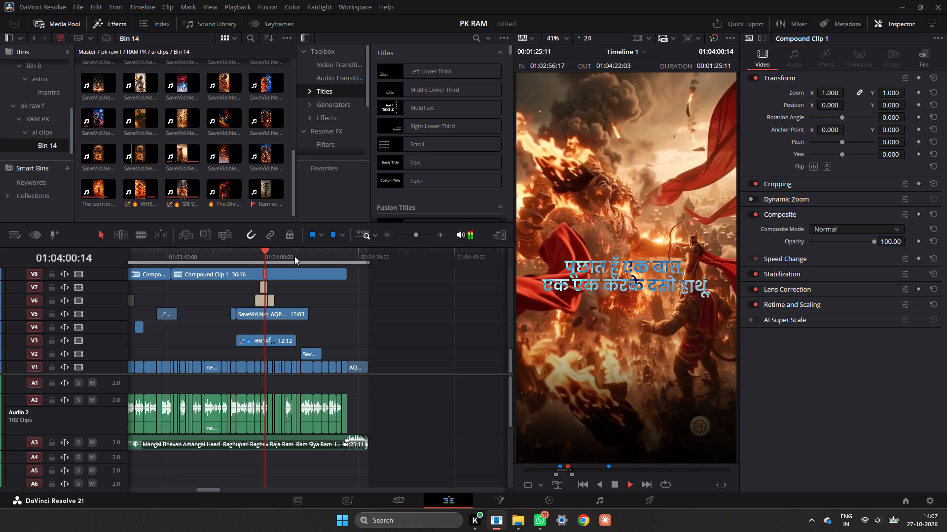
pyautogui.press('space')
pyautogui.press('space')
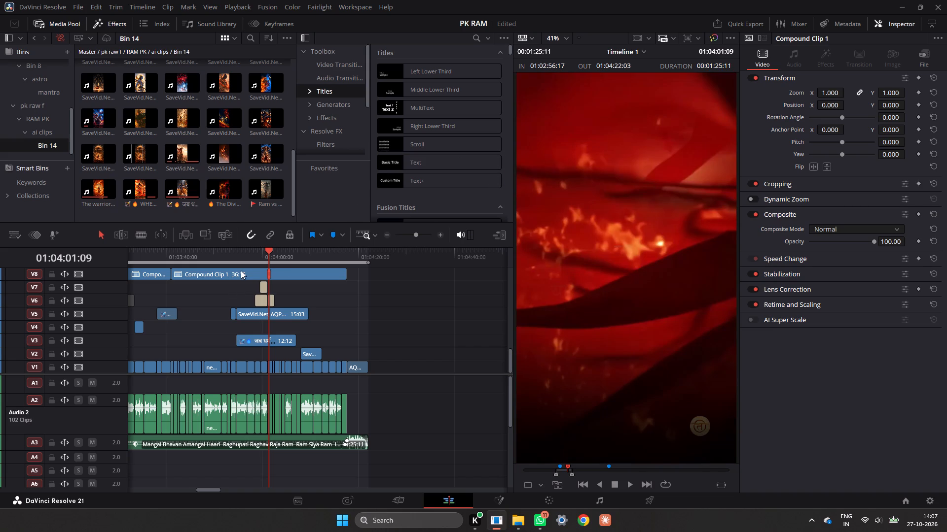
# Recheck the cut from the crowned Ram shot into the Ravana battle up to 01:03:55:14, returning to 01:03:54:15.
pyautogui.click(227, 258)
pyautogui.press('space')
pyautogui.press('space')
pyautogui.press('space')
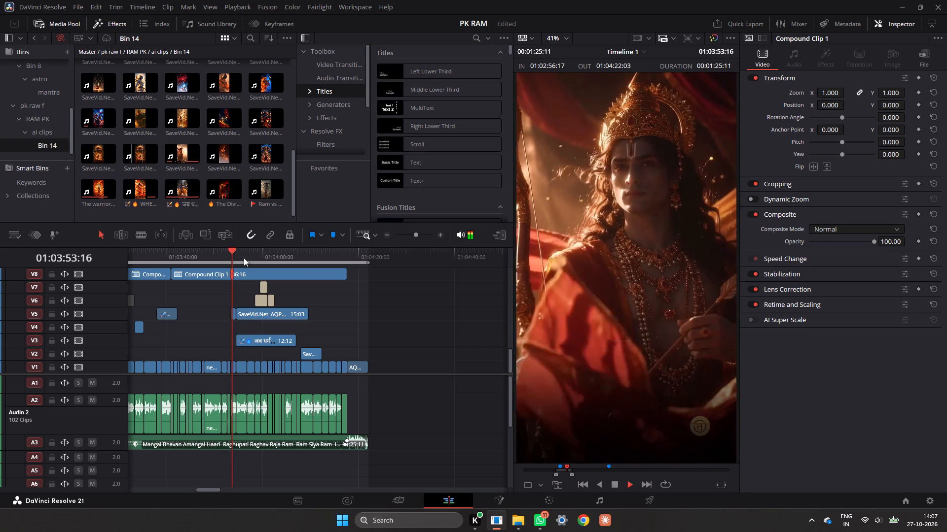
pyautogui.press('space')
pyautogui.press('space')
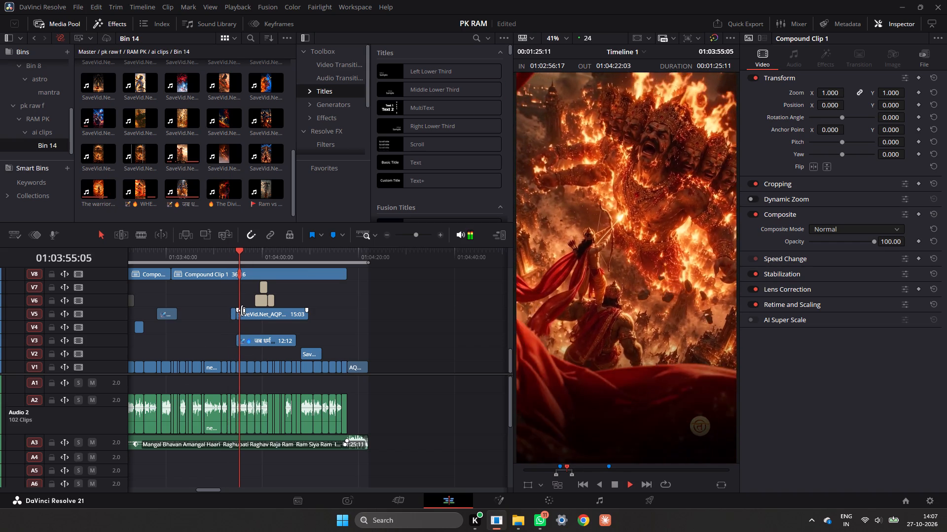
pyautogui.press('space')
pyautogui.click(237, 261)
pyautogui.press('space')
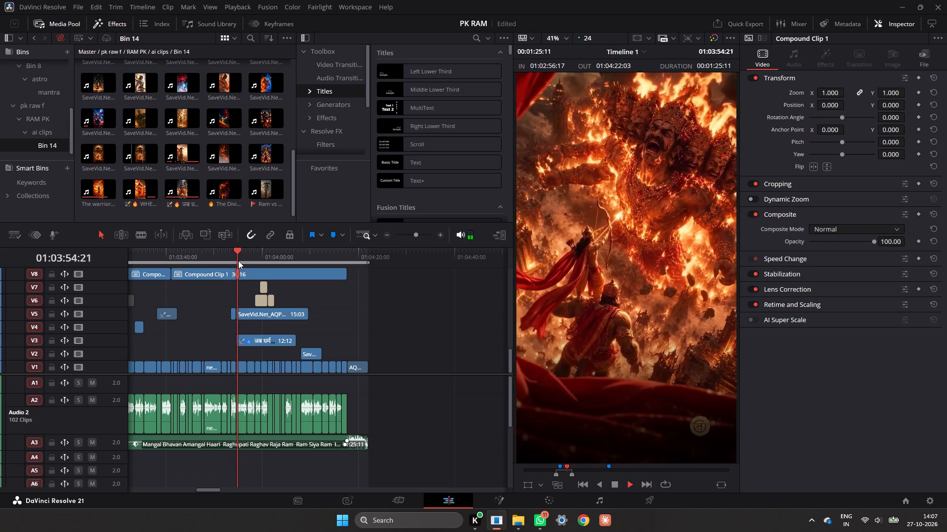
pyautogui.press('space')
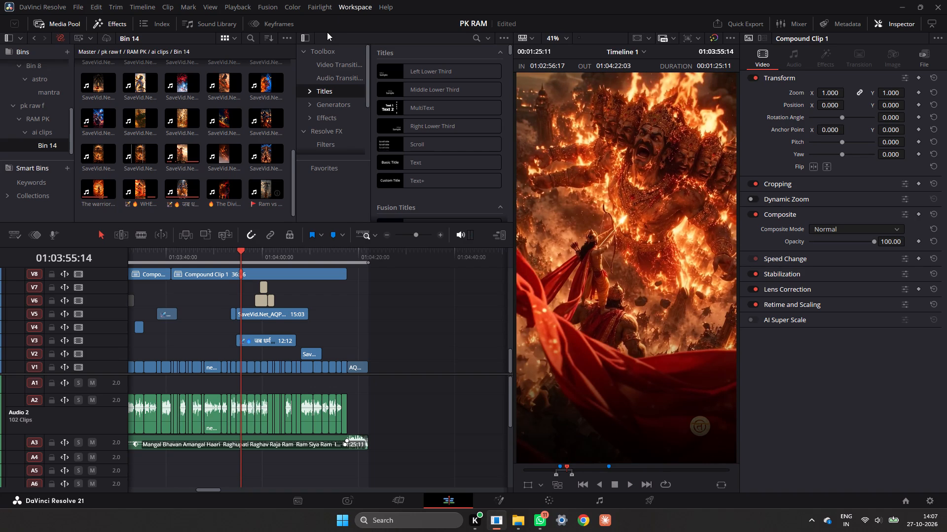
pyautogui.click(236, 250)
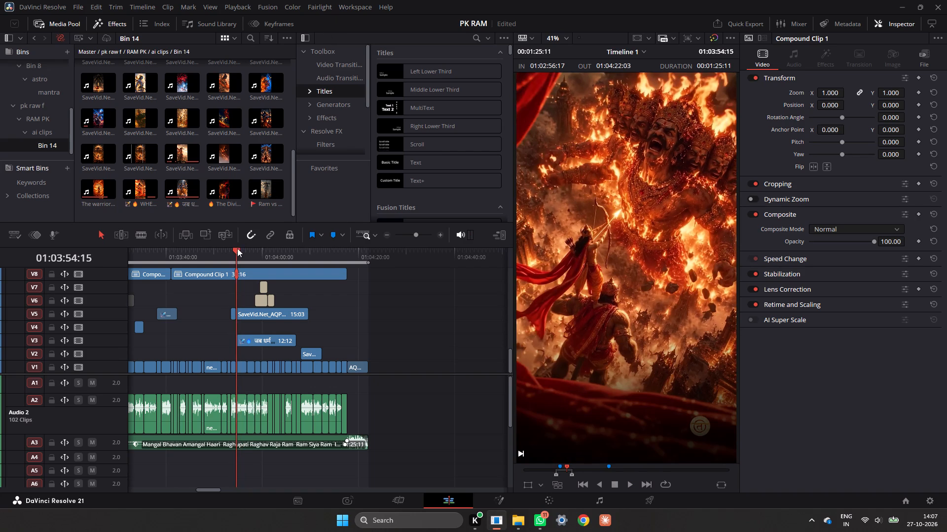
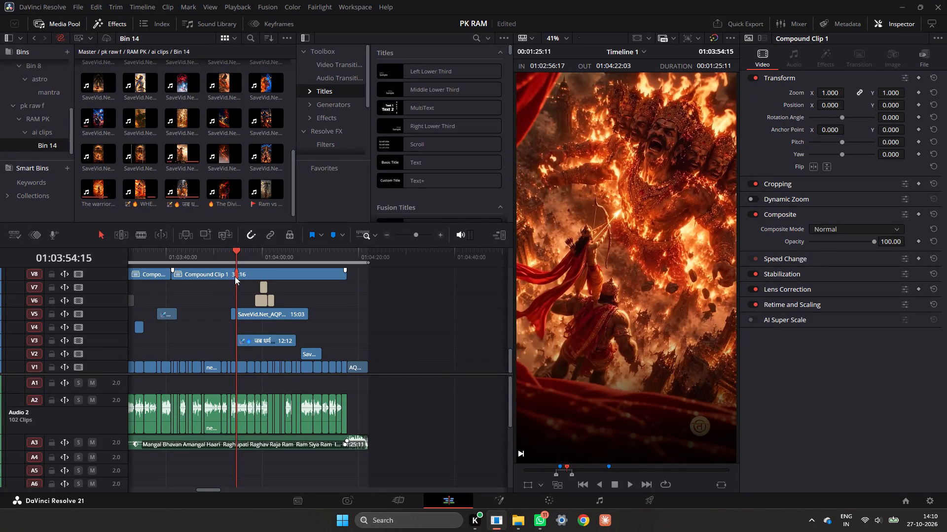
# Add the purple Ram-versus-Ravana arrow clip from Bin 14 to V1 past the logo outro and delete its audio.
pyautogui.moveTo(232, 252); pyautogui.dragTo(236, 270)
pyautogui.moveTo(236, 270); pyautogui.dragTo(228, 276)
pyautogui.moveTo(226, 258); pyautogui.dragTo(232, 258)
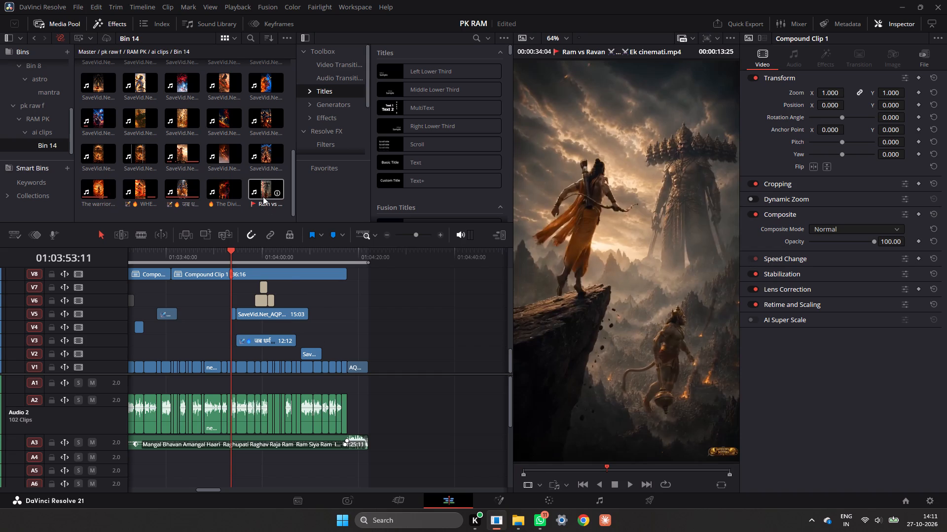
pyautogui.scroll(-3, 282, 106)
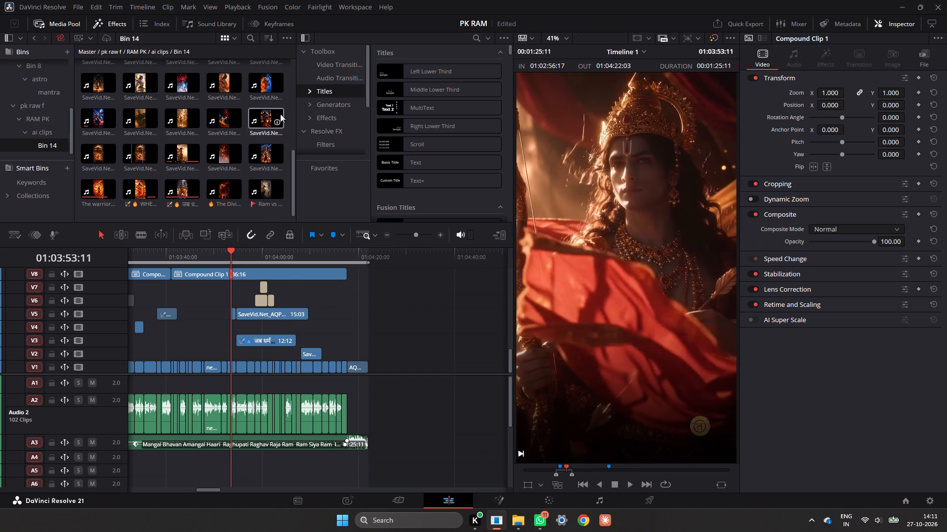
pyautogui.scroll(-2, 280, 114)
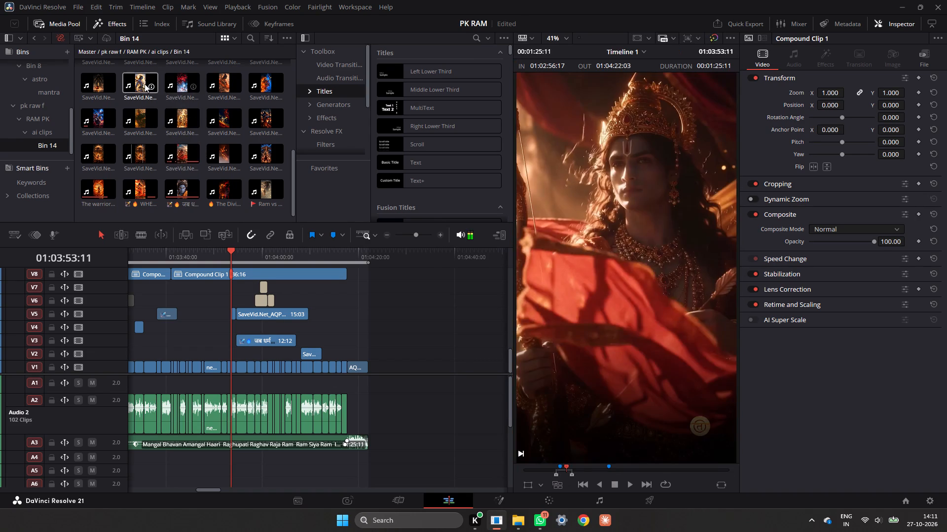
pyautogui.scroll(3, 179, 129)
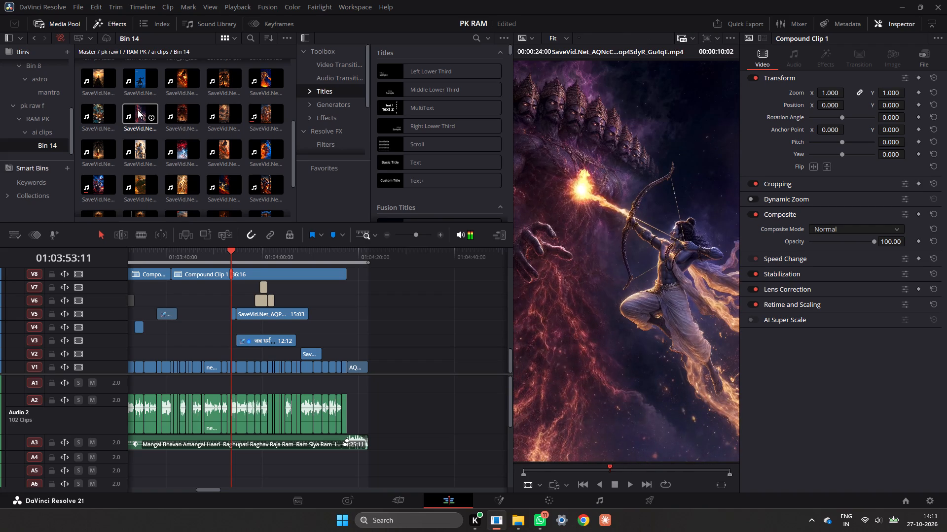
pyautogui.moveTo(137, 107); pyautogui.dragTo(428, 373)
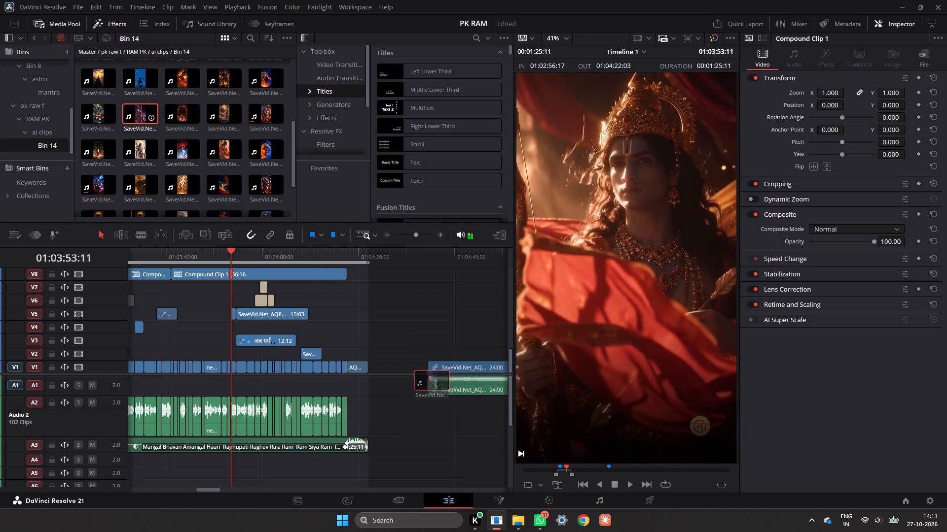
pyautogui.moveTo(428, 373); pyautogui.dragTo(423, 380)
pyautogui.click(439, 384)
pyautogui.press('BackSpace')
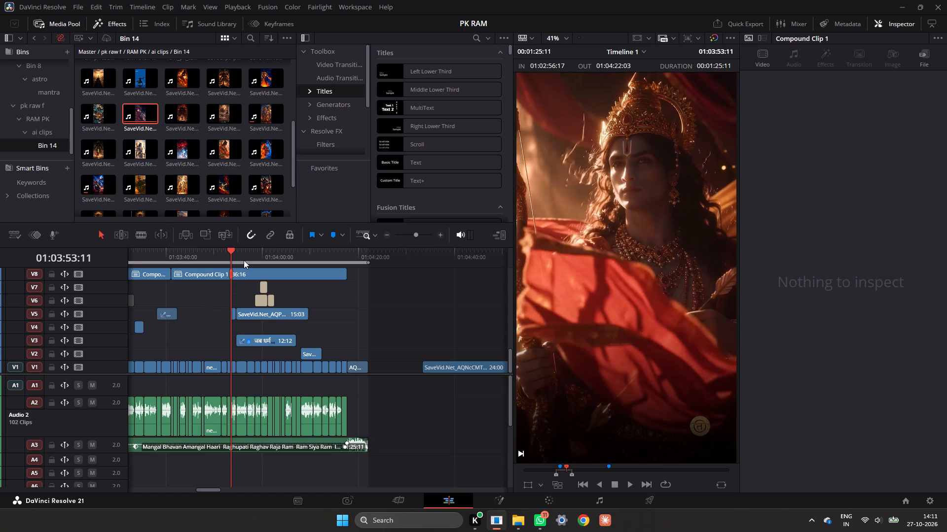
# Move the new arrow clip to V6 past the captions and trim both ends to a short section of Ram aiming at Ravana.
pyautogui.click(253, 251)
pyautogui.press('space')
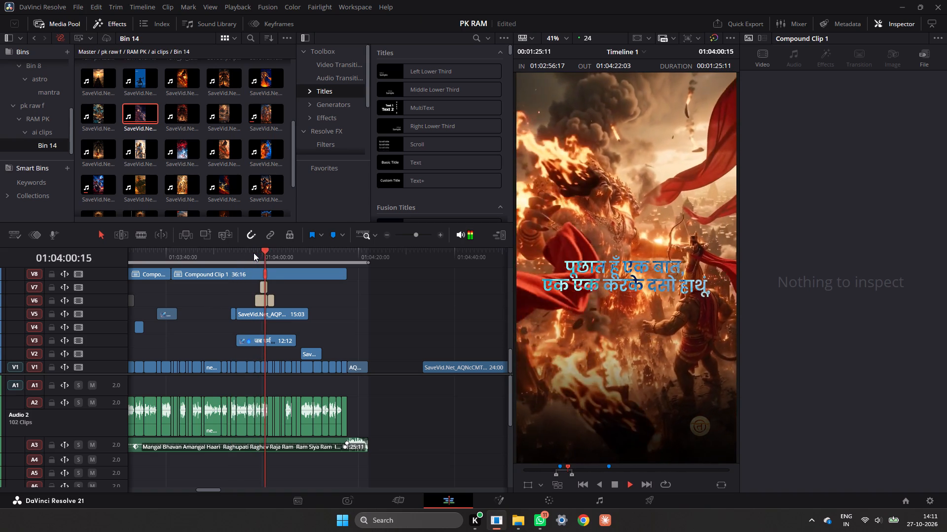
pyautogui.press('space')
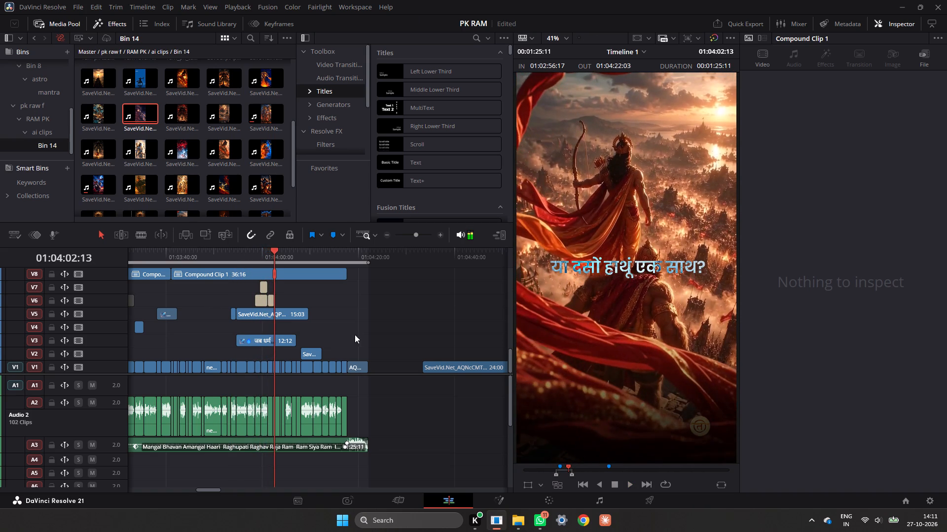
pyautogui.moveTo(461, 362); pyautogui.dragTo(456, 349)
pyautogui.moveTo(450, 348); pyautogui.dragTo(451, 348)
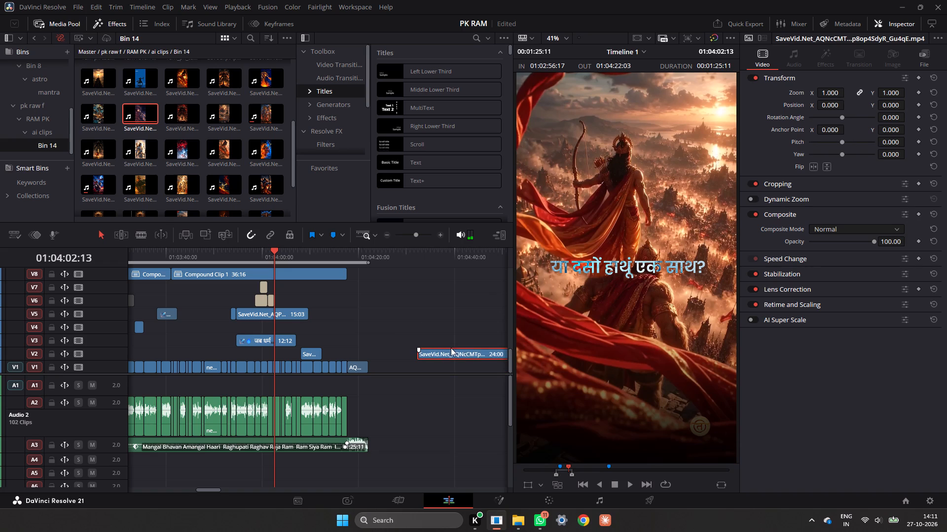
pyautogui.moveTo(451, 348); pyautogui.dragTo(334, 302)
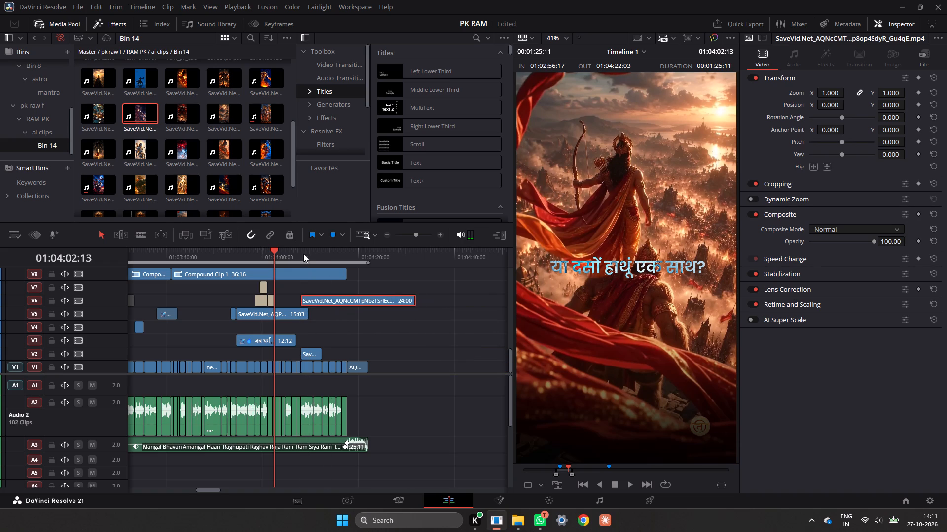
pyautogui.moveTo(308, 260); pyautogui.dragTo(319, 258)
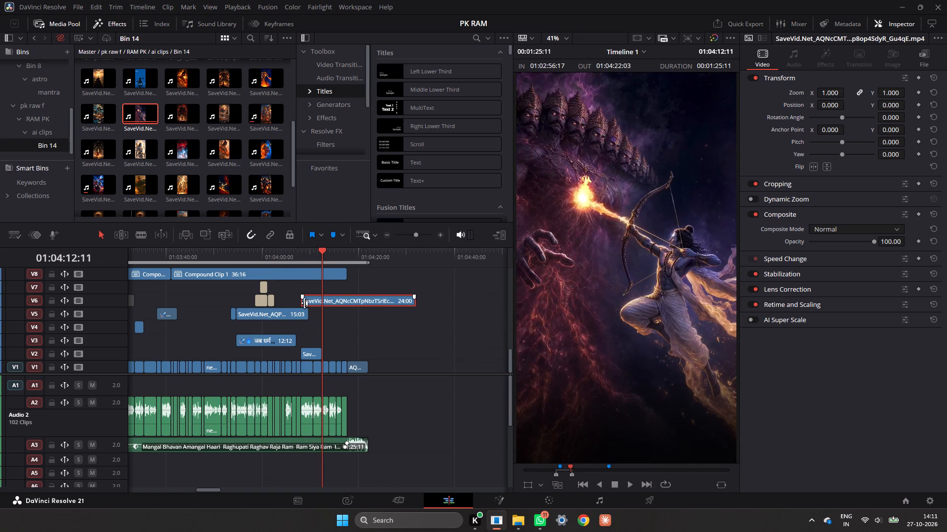
pyautogui.moveTo(304, 303); pyautogui.dragTo(328, 299)
pyautogui.moveTo(414, 302); pyautogui.dragTo(345, 305)
pyautogui.moveTo(336, 301); pyautogui.dragTo(321, 299)
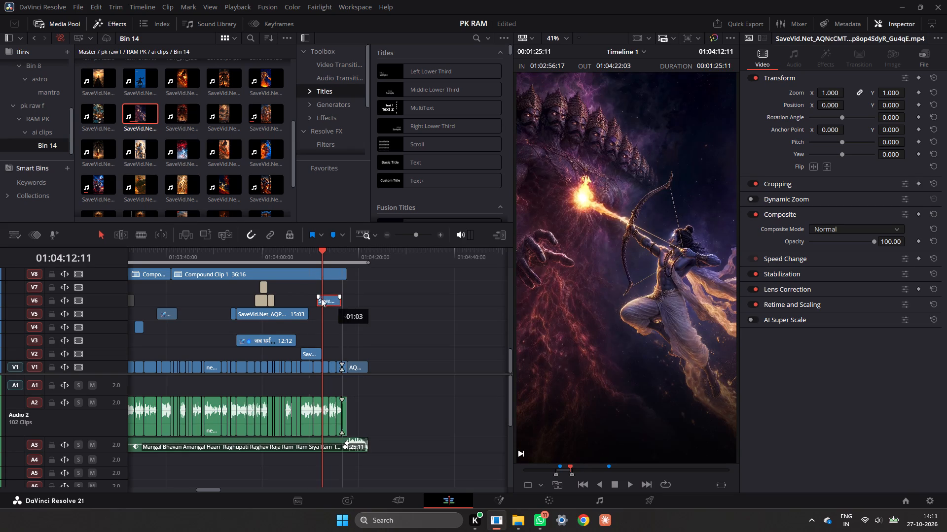
pyautogui.moveTo(321, 299); pyautogui.dragTo(330, 305)
# Move the 15:03 V5 battle clip aside to V4 and place the trimmed arrow clip on V5 under the "या दसों हाथूं एक साथ?" caption.
pyautogui.click(265, 259)
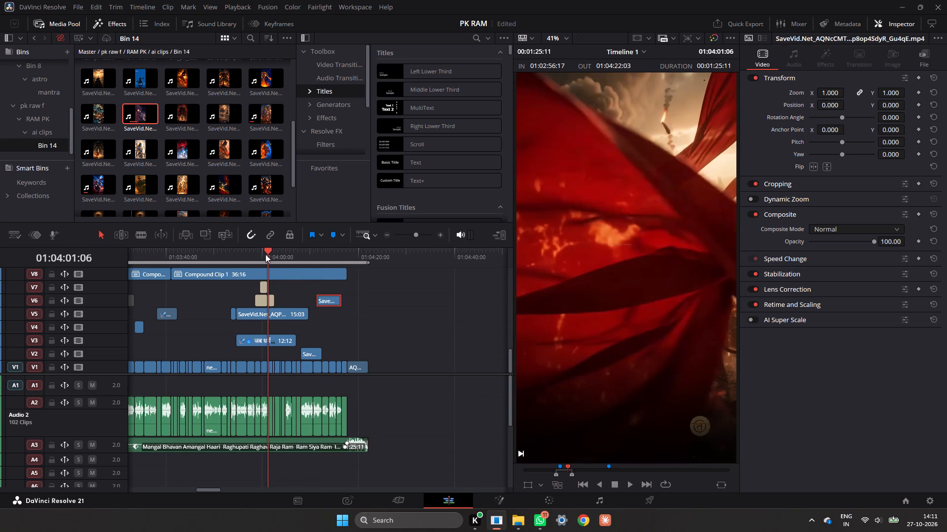
pyautogui.press('space')
pyautogui.press('space')
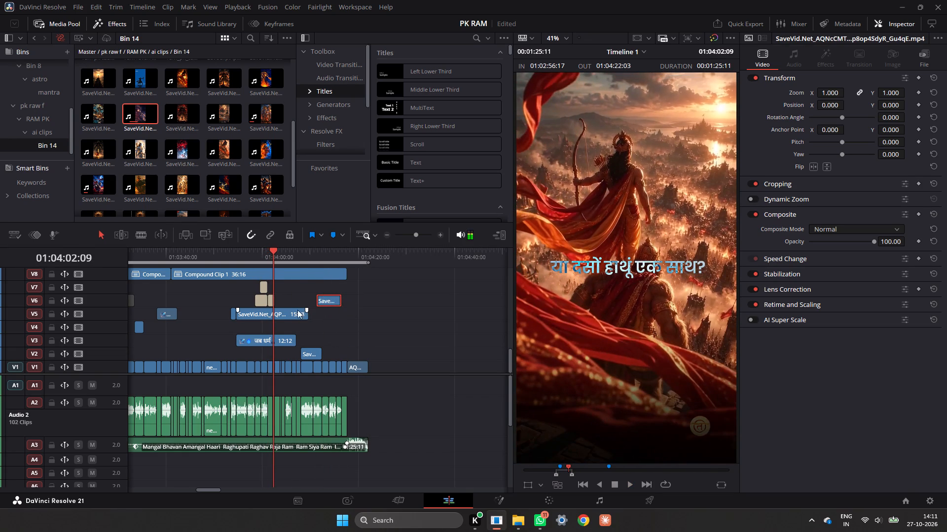
pyautogui.moveTo(290, 315); pyautogui.dragTo(371, 325)
pyautogui.moveTo(331, 303); pyautogui.dragTo(330, 304)
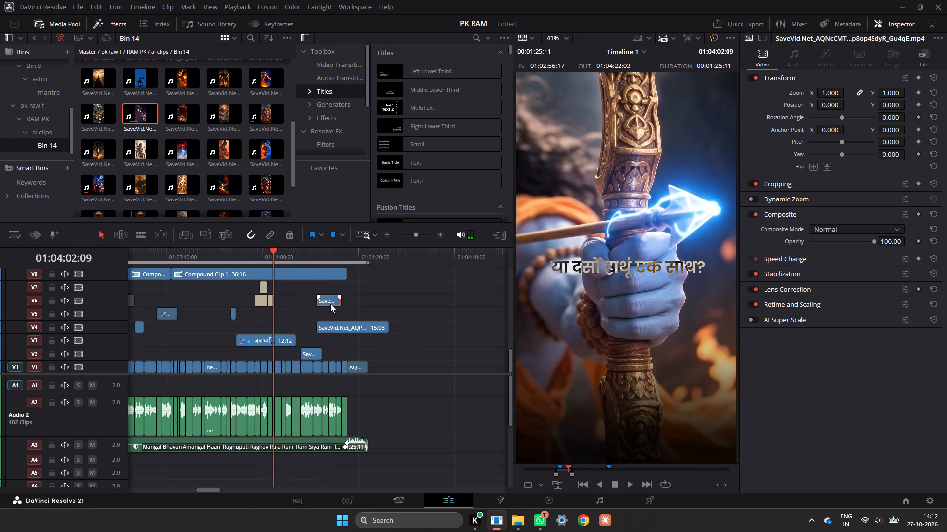
pyautogui.moveTo(330, 304); pyautogui.dragTo(282, 315)
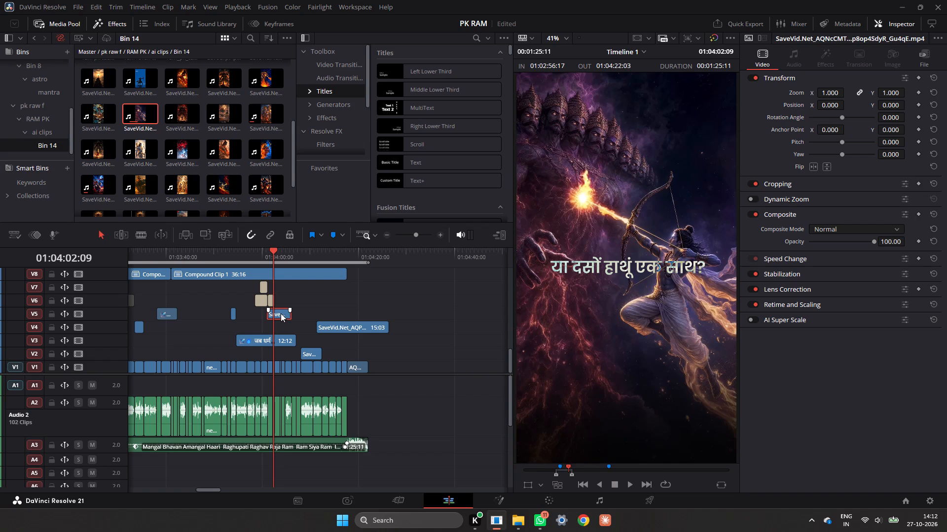
# Replay the second V6 caption over the new V5 arrow shot in short bursts up to 01:04:02:22.
pyautogui.moveTo(271, 262); pyautogui.dragTo(266, 266)
pyautogui.press('space')
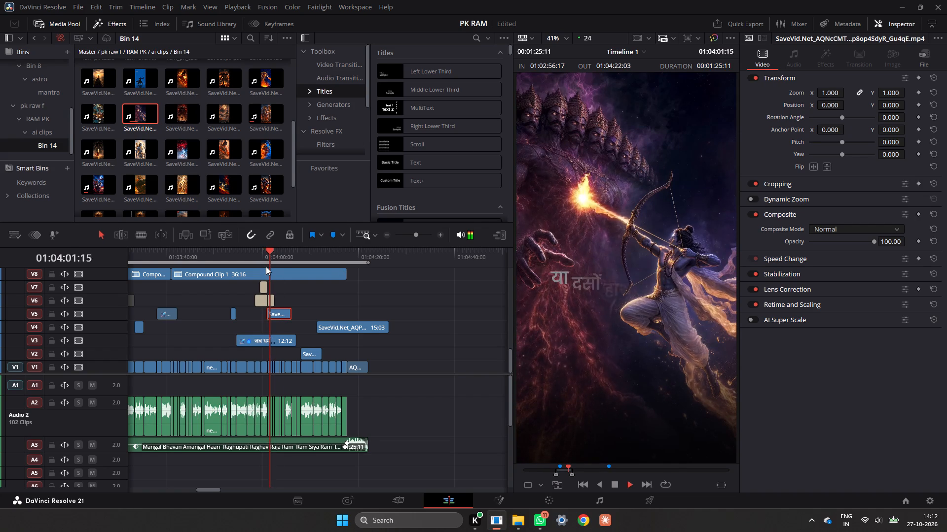
pyautogui.press('space')
pyautogui.press('space')
pyautogui.press('space')
pyautogui.press('space')
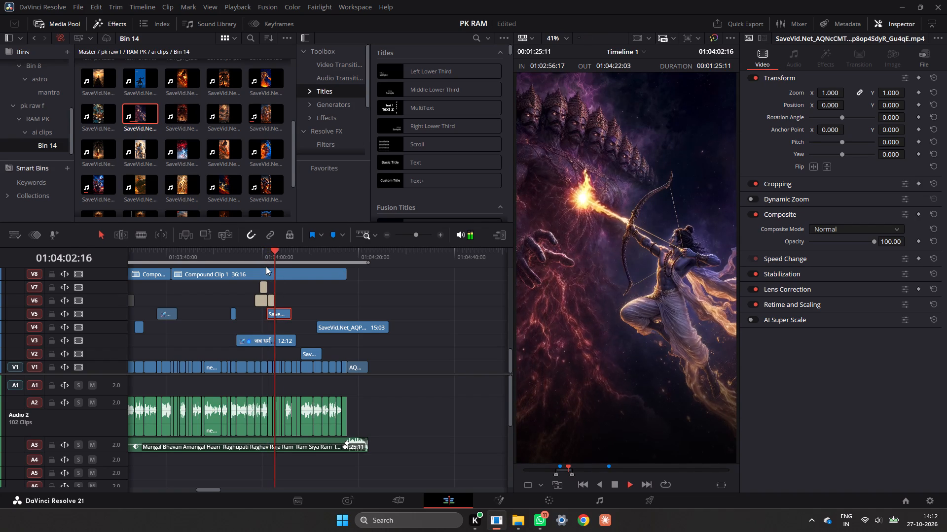
pyautogui.press('space')
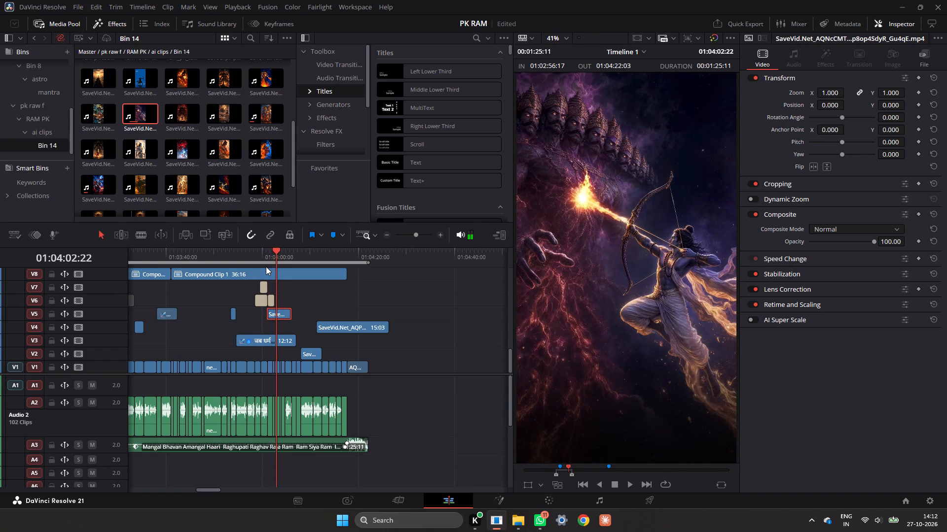
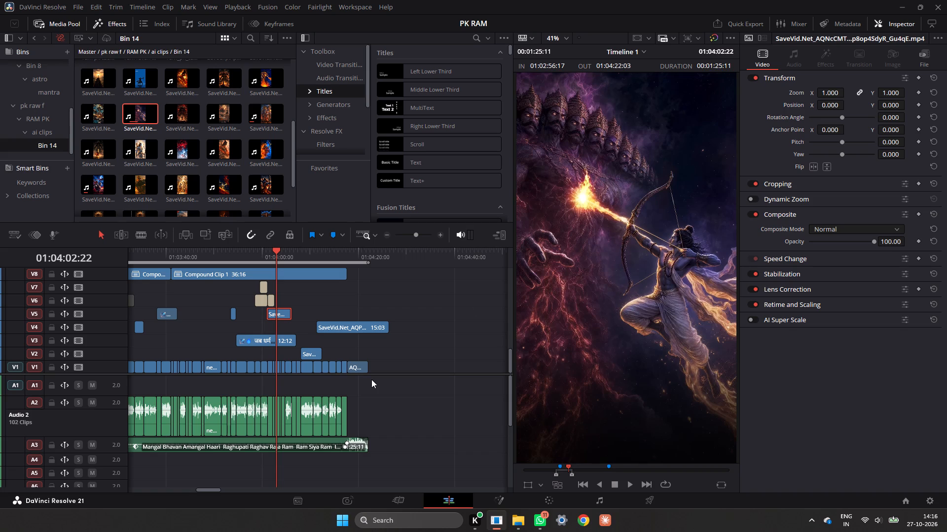
# Replay the changeover from the first captions to the V5 arrow shot in short bursts between about 01:03:59:14 and 01:04:02:15.
pyautogui.click(266, 264)
pyautogui.press('space')
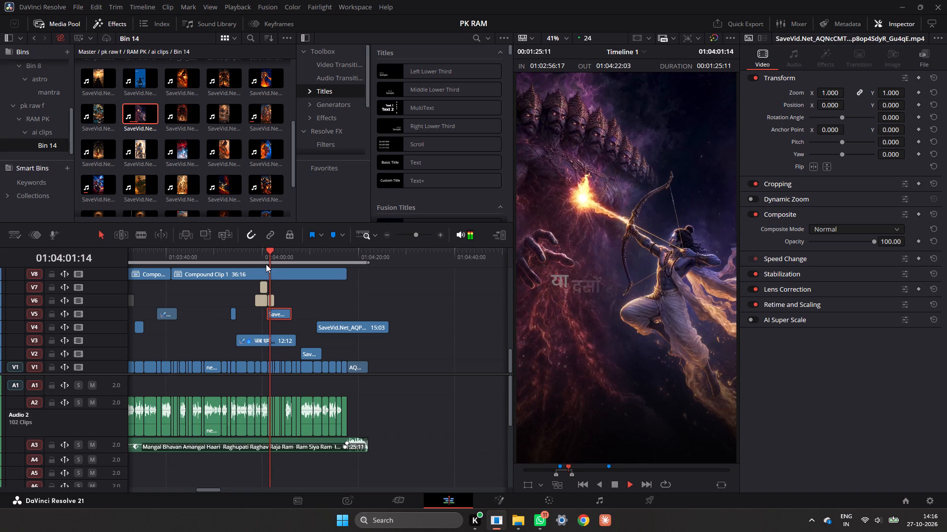
pyautogui.press('space')
pyautogui.click(264, 257)
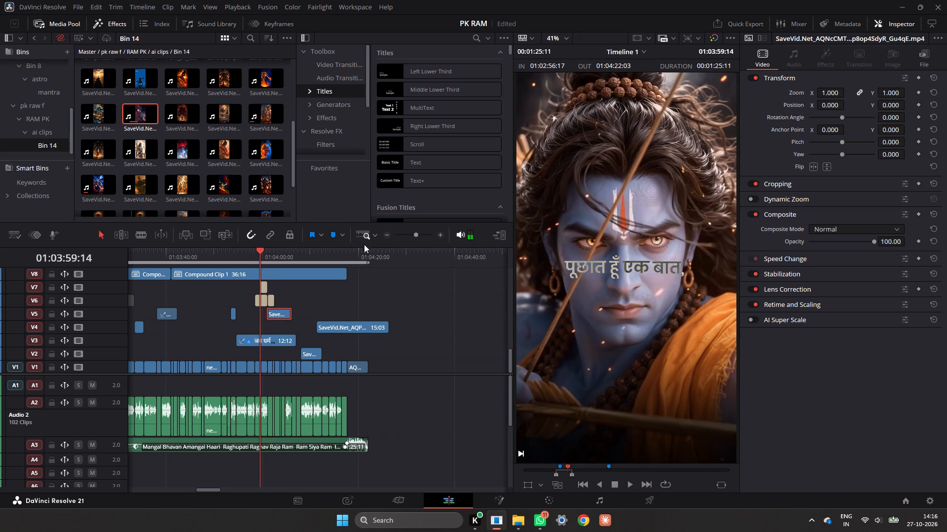
pyautogui.doubleClick(438, 233)
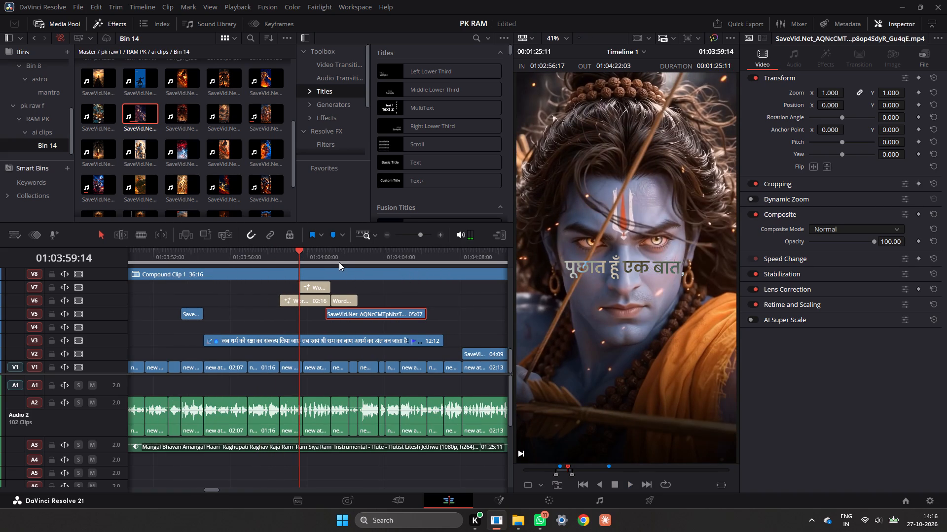
pyautogui.click(330, 262)
pyautogui.press('space')
pyautogui.press('space')
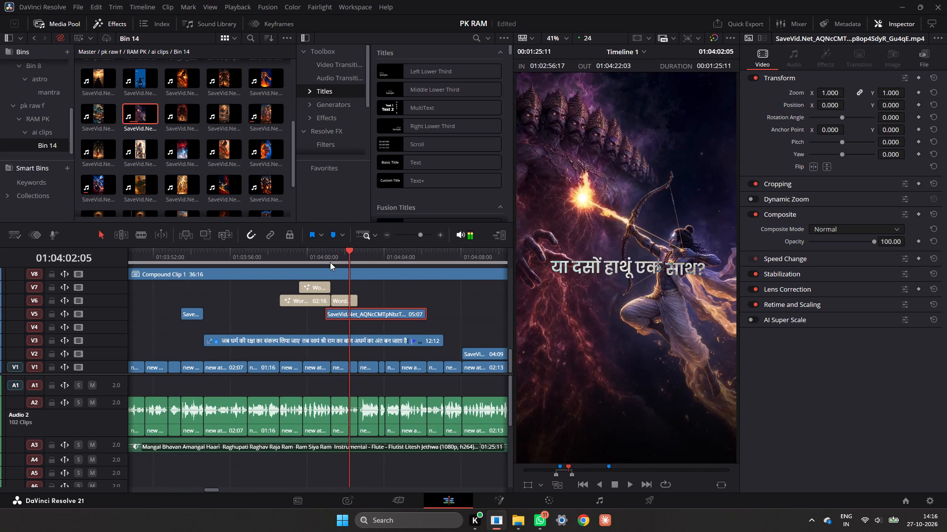
pyautogui.moveTo(330, 262); pyautogui.dragTo(322, 266)
pyautogui.press('space')
pyautogui.click(321, 266)
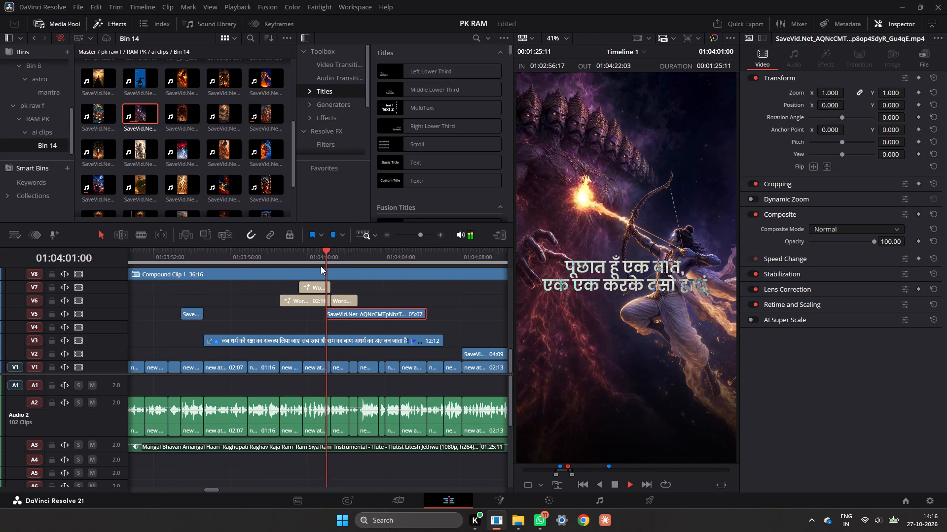
pyautogui.press('space')
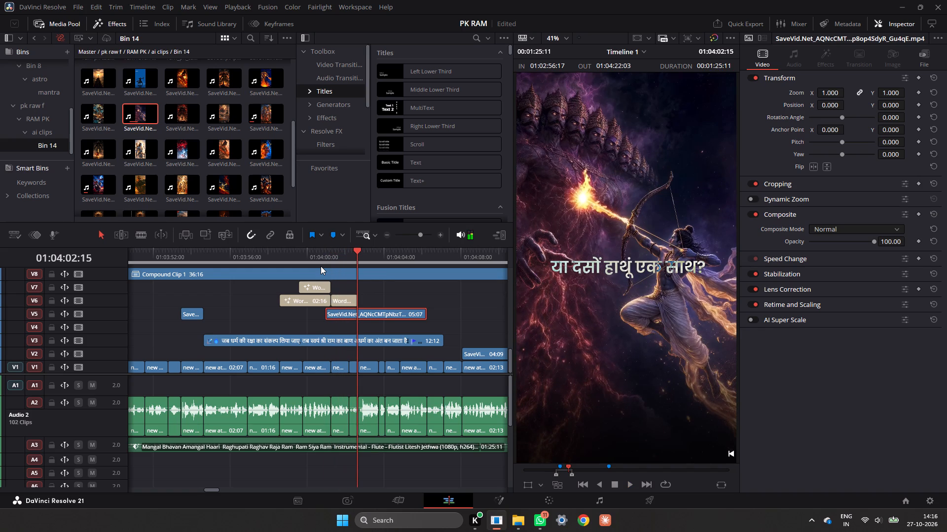
# Shift the V5 arrow clip slightly later so it starts together with the second V6 caption.
pyautogui.click(346, 320)
pyautogui.moveTo(348, 315); pyautogui.dragTo(352, 315)
pyautogui.moveTo(352, 315); pyautogui.dragTo(356, 315)
# Replay the captions over the V3 Ram clip and the moved V5 arrow clip in short bursts up to 01:04:02:17.
pyautogui.click(298, 261)
pyautogui.press('space')
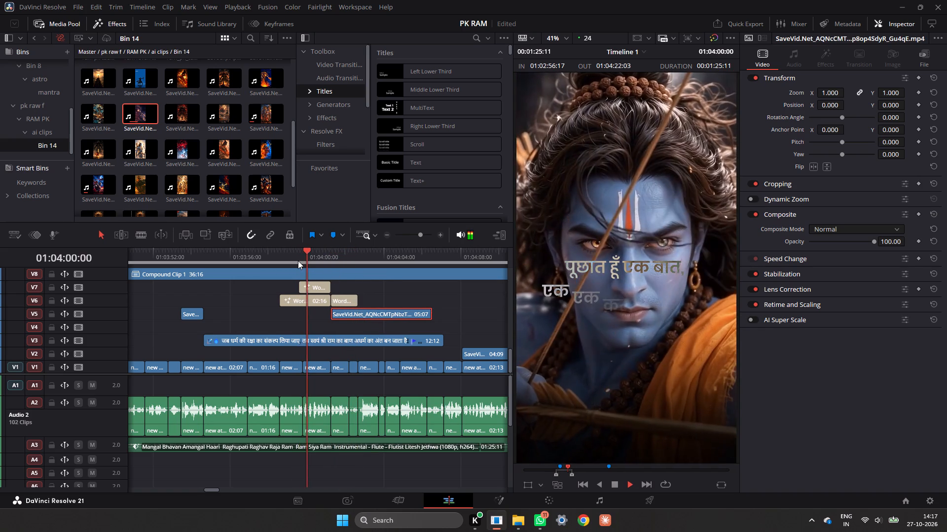
pyautogui.press('space')
pyautogui.click(289, 265)
pyautogui.press('space')
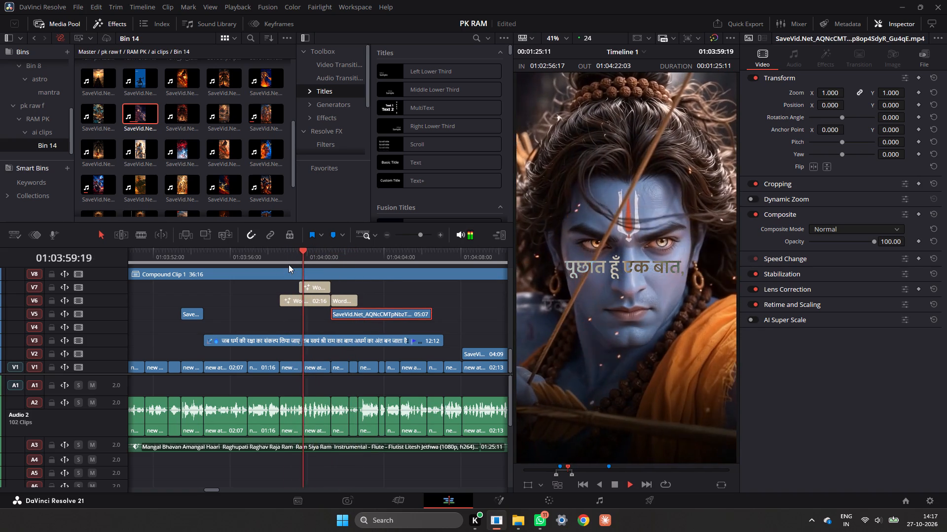
pyautogui.press('space')
pyautogui.click(286, 266)
pyautogui.moveTo(286, 266); pyautogui.dragTo(281, 273)
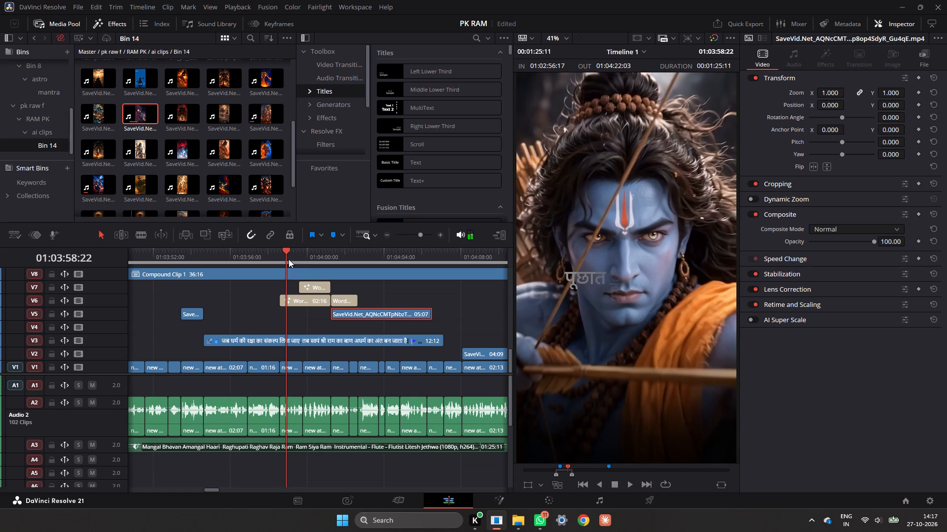
pyautogui.moveTo(288, 259); pyautogui.dragTo(283, 263)
pyautogui.press('space')
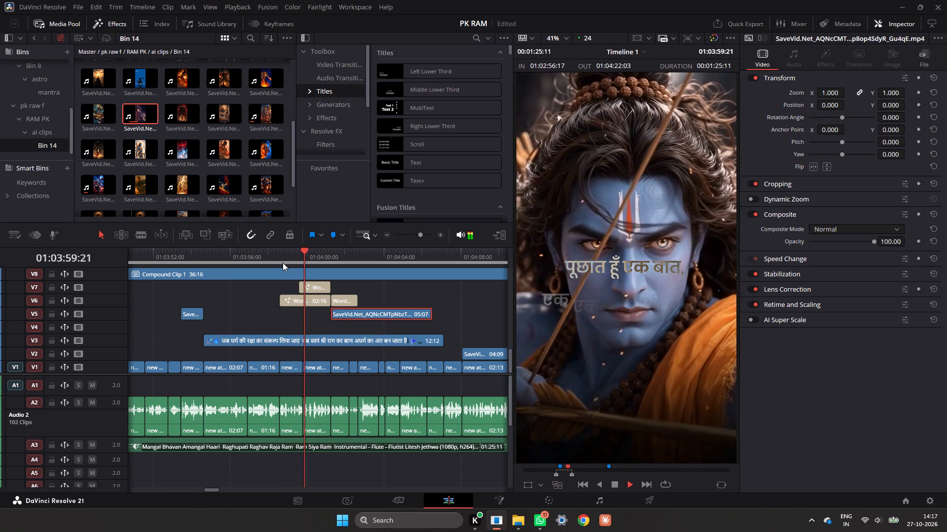
pyautogui.press('space')
pyautogui.press('space')
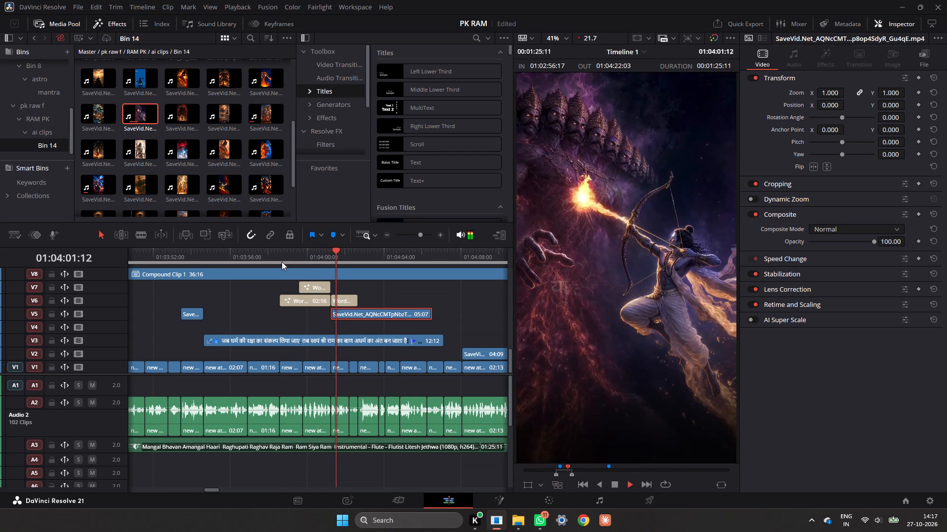
pyautogui.press('space')
pyautogui.press('space')
pyautogui.press('space')
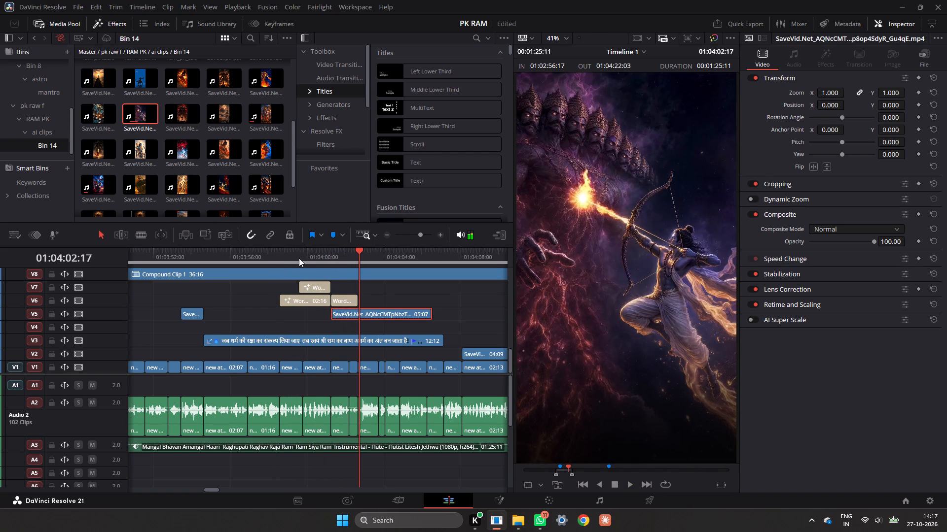
pyautogui.click(295, 260)
pyautogui.press('space')
pyautogui.press('space')
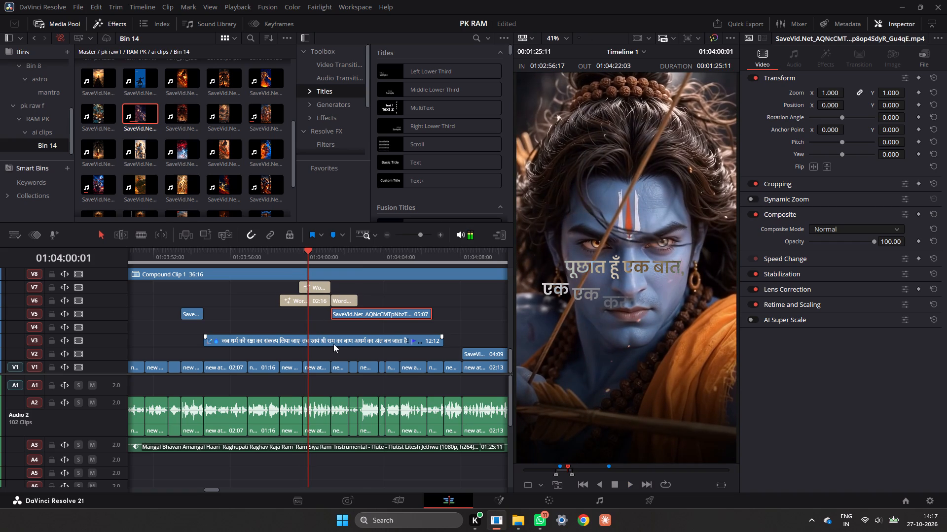
# Slide the 12:12 V3 Ram clip back and forth beneath the captions, settling it a little over one second later than its original position.
pyautogui.moveTo(334, 344); pyautogui.dragTo(264, 341)
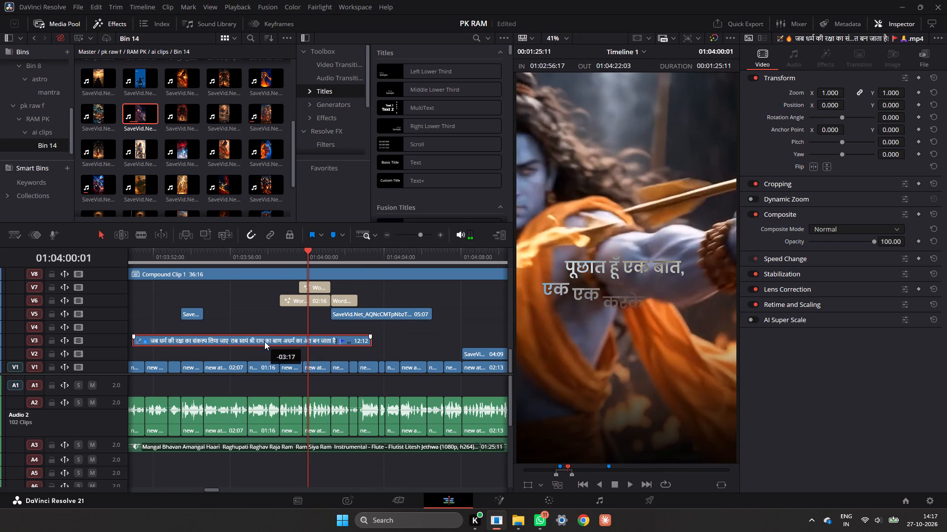
pyautogui.moveTo(264, 341); pyautogui.dragTo(272, 341)
pyautogui.moveTo(315, 253); pyautogui.dragTo(324, 261)
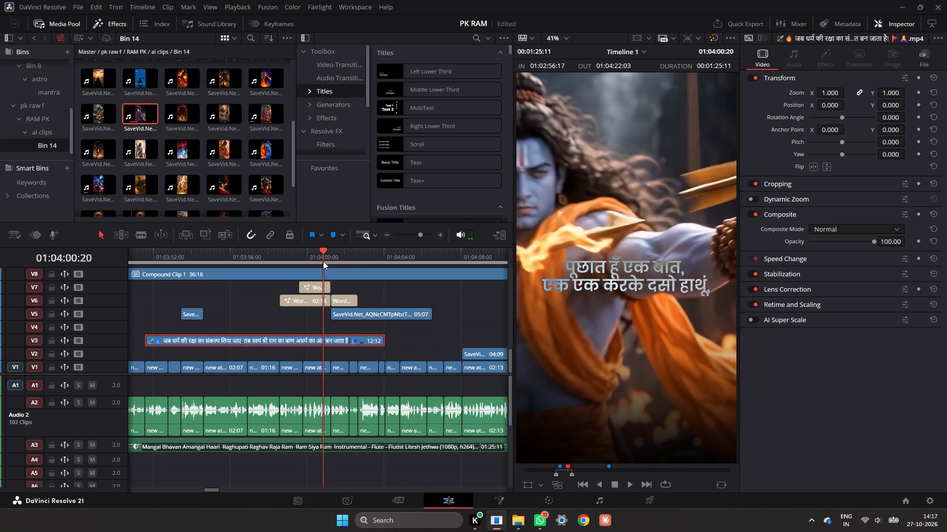
pyautogui.moveTo(340, 343); pyautogui.dragTo(297, 343)
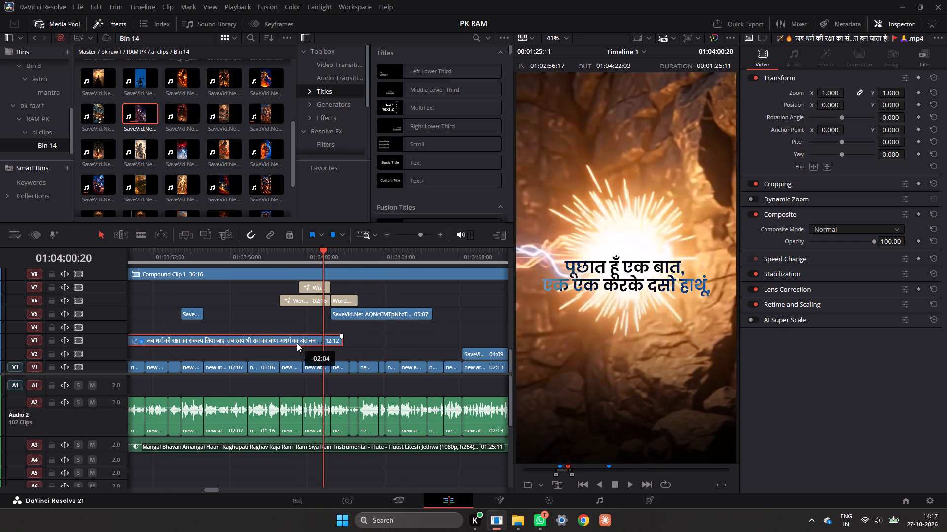
pyautogui.moveTo(297, 343); pyautogui.dragTo(384, 341)
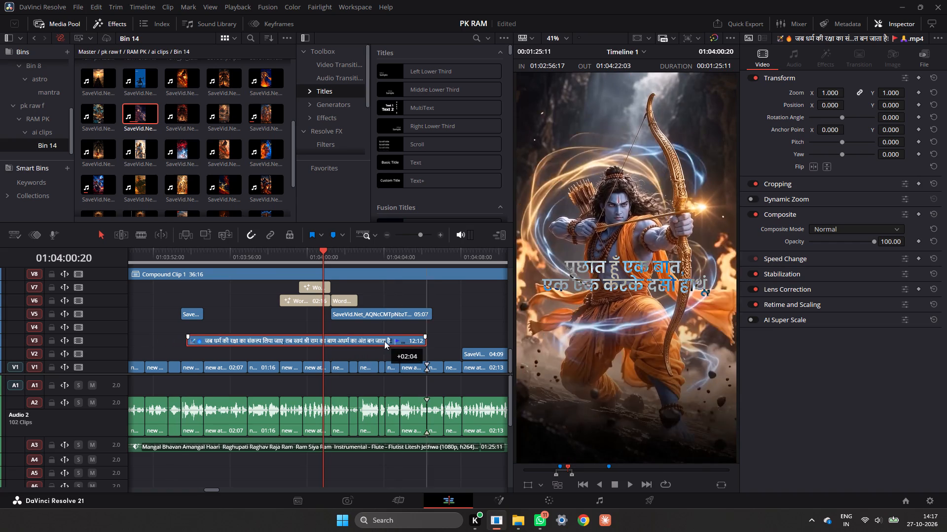
pyautogui.moveTo(384, 341); pyautogui.dragTo(424, 341)
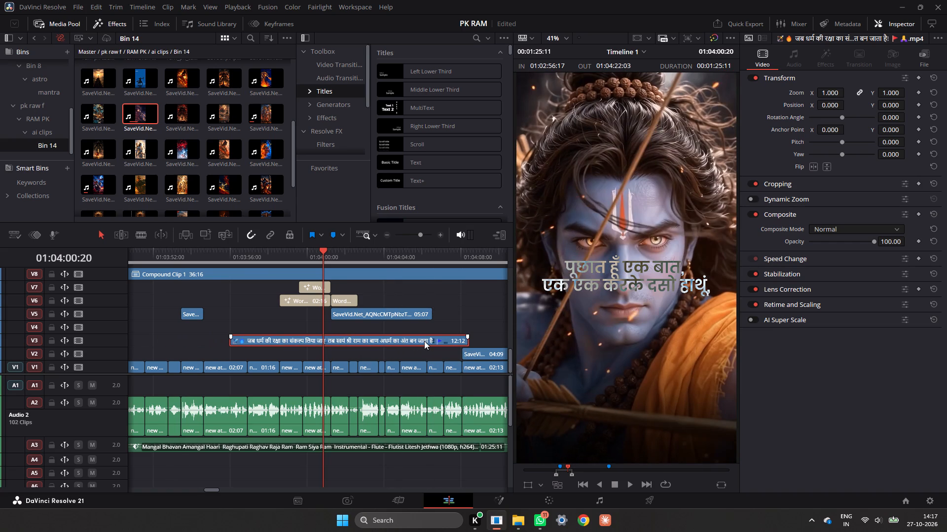
# Split the V3 Ram clip at 01:04:01:06 and 01:03:58:14, delete the piece before the first caption, and play the remaining section.
pyautogui.moveTo(323, 257); pyautogui.dragTo(332, 261)
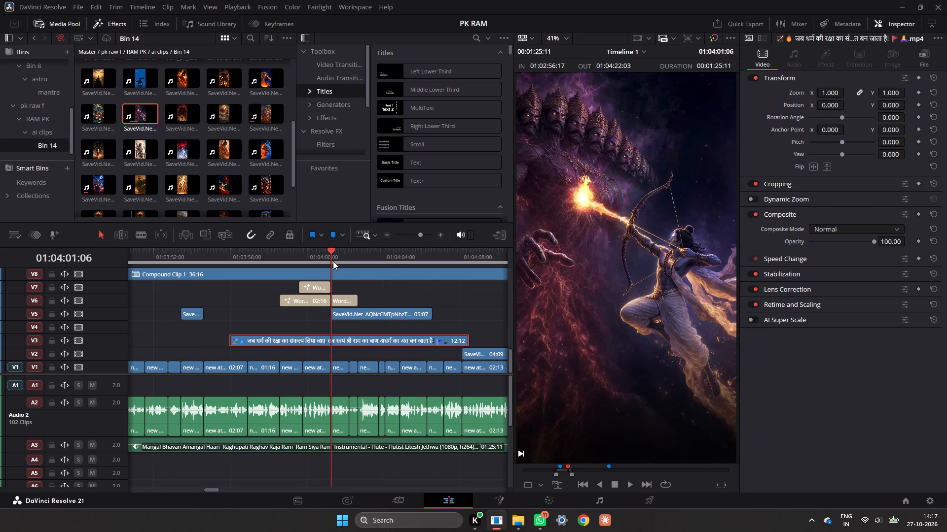
pyautogui.moveTo(333, 257); pyautogui.dragTo(336, 261)
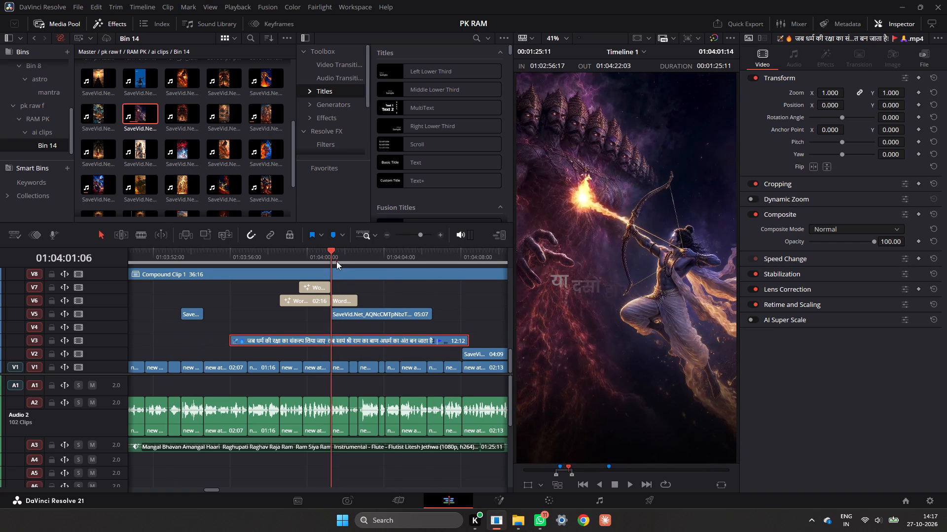
pyautogui.moveTo(336, 261); pyautogui.dragTo(334, 263)
pyautogui.hotkey('ctrl', 'b')
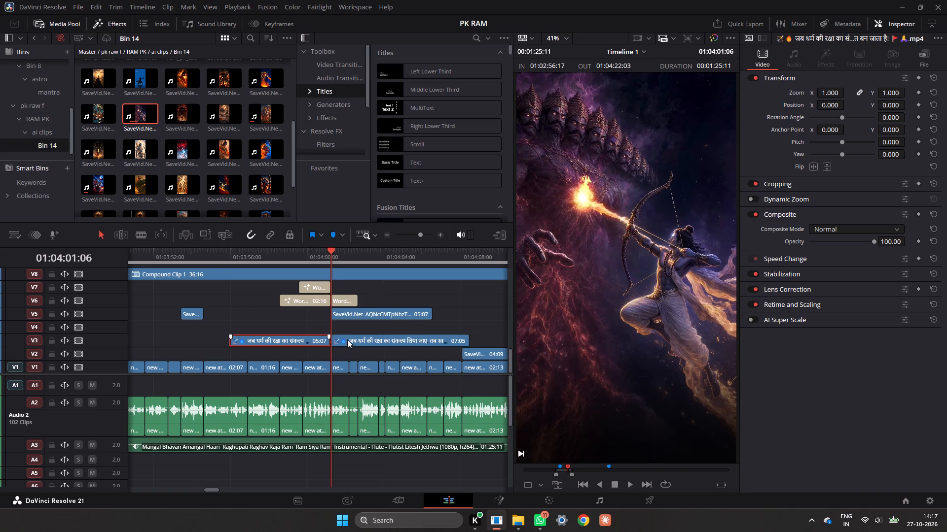
pyautogui.moveTo(323, 255); pyautogui.dragTo(291, 269)
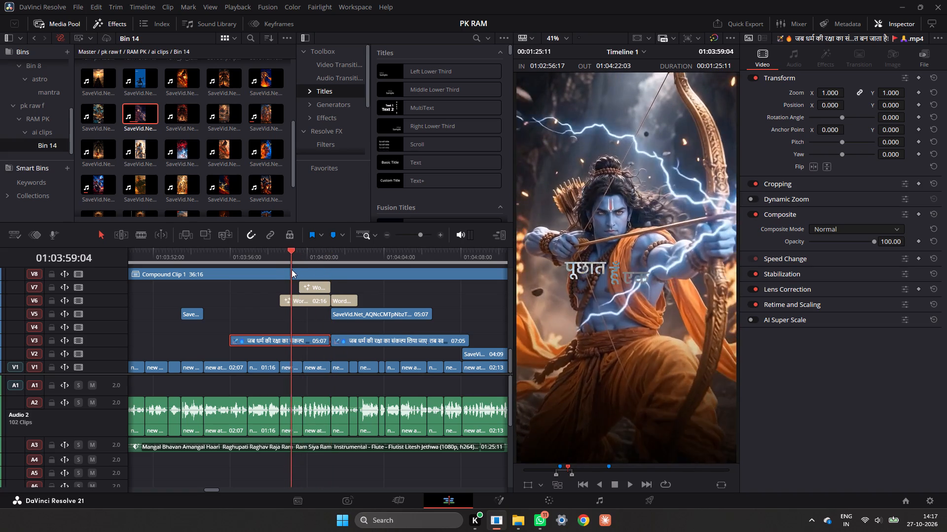
pyautogui.moveTo(291, 269); pyautogui.dragTo(280, 273)
pyautogui.hotkey('ctrl', 'b')
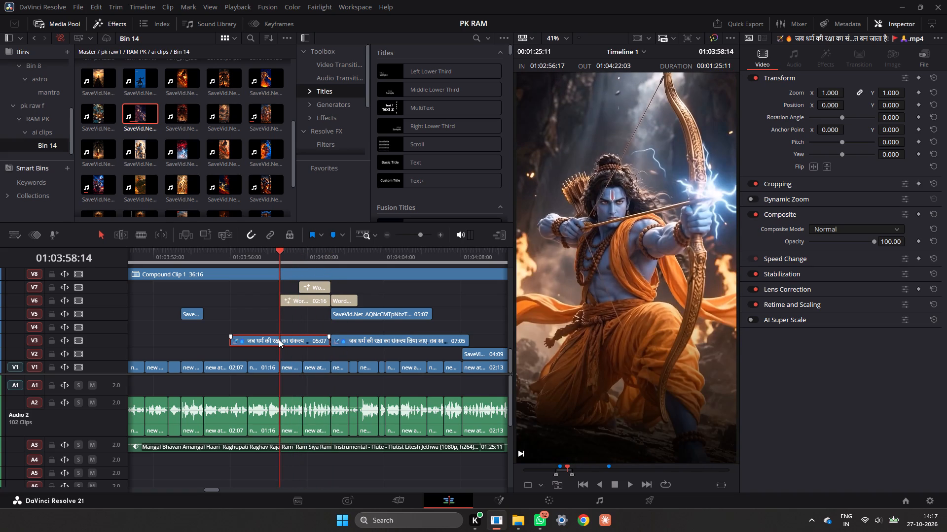
pyautogui.press('BackSpace')
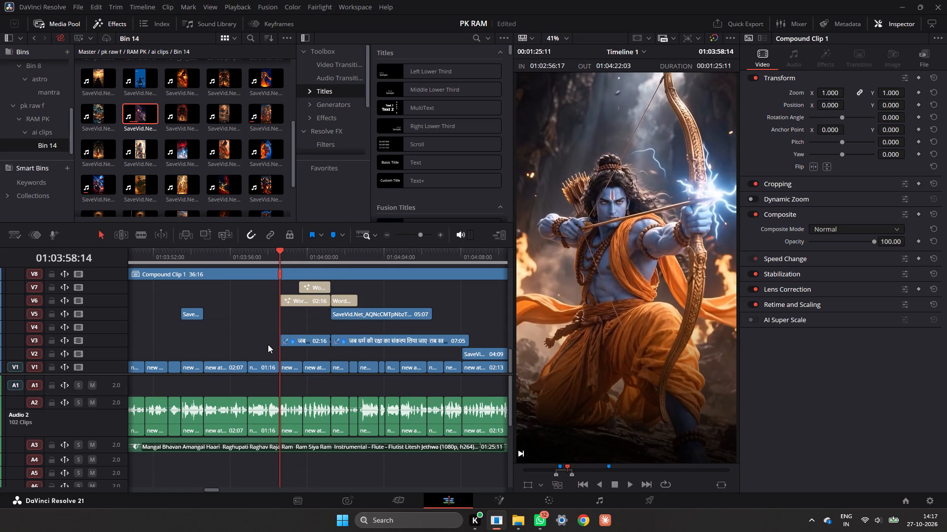
pyautogui.press('space')
pyautogui.press('space')
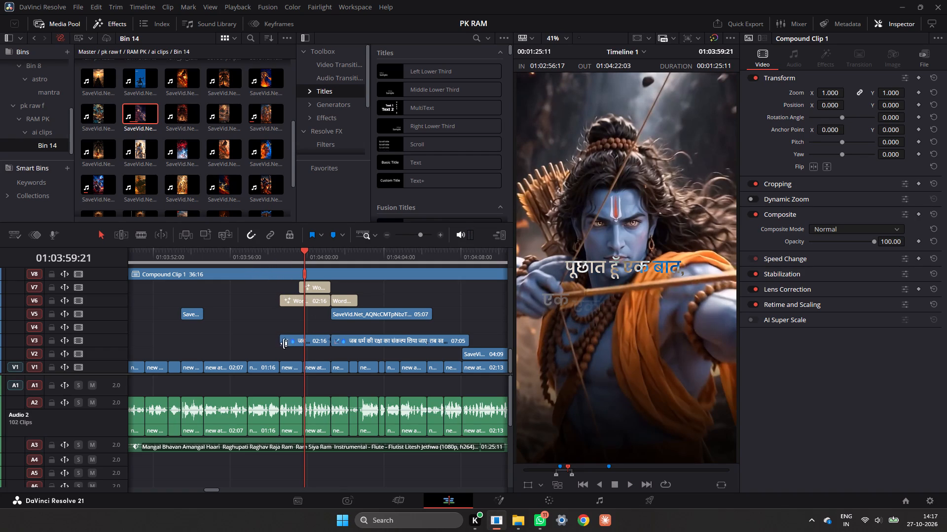
# Reduce the speed of the 02:16 V3 Ram clip under the first captions to about 86%.
pyautogui.click(313, 345)
pyautogui.rightClick(313, 345)
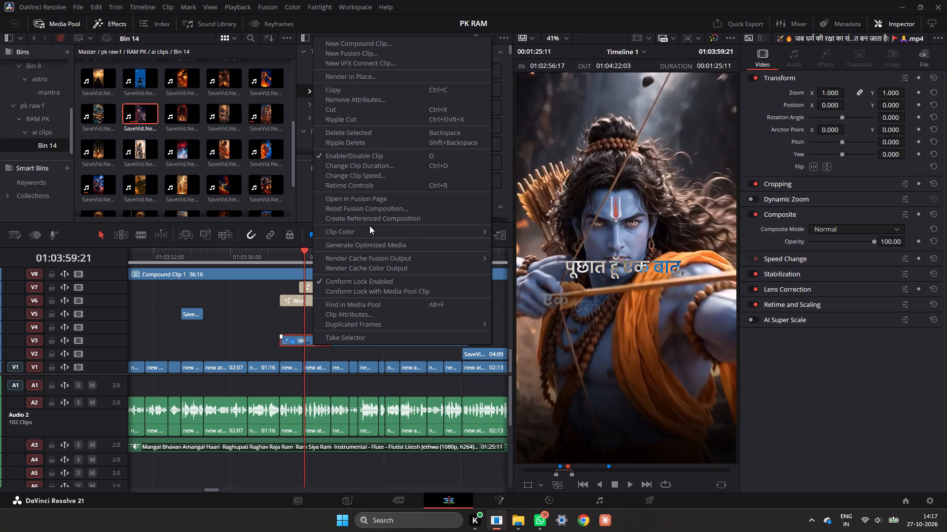
pyautogui.click(367, 175)
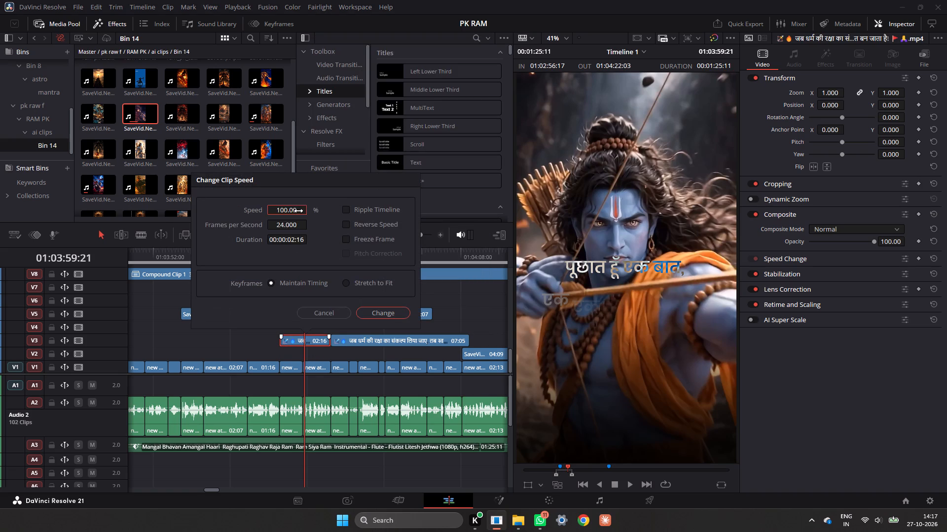
pyautogui.moveTo(298, 211); pyautogui.dragTo(291, 228)
pyautogui.moveTo(291, 228); pyautogui.dragTo(291, 229)
pyautogui.click(361, 309)
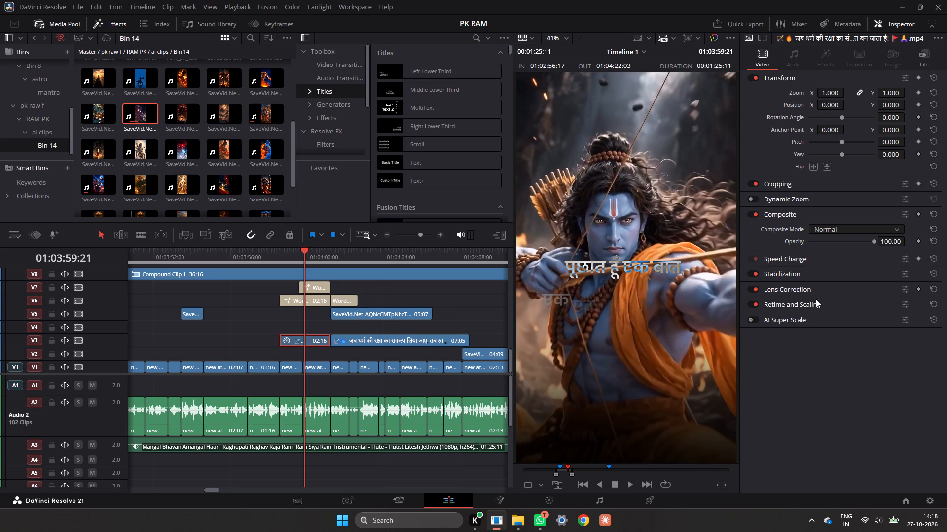
# Set the slowed V3 Ram clip's retime process to Optical Flow and its motion estimation to Enhanced Better.
pyautogui.click(802, 304)
pyautogui.click(837, 318)
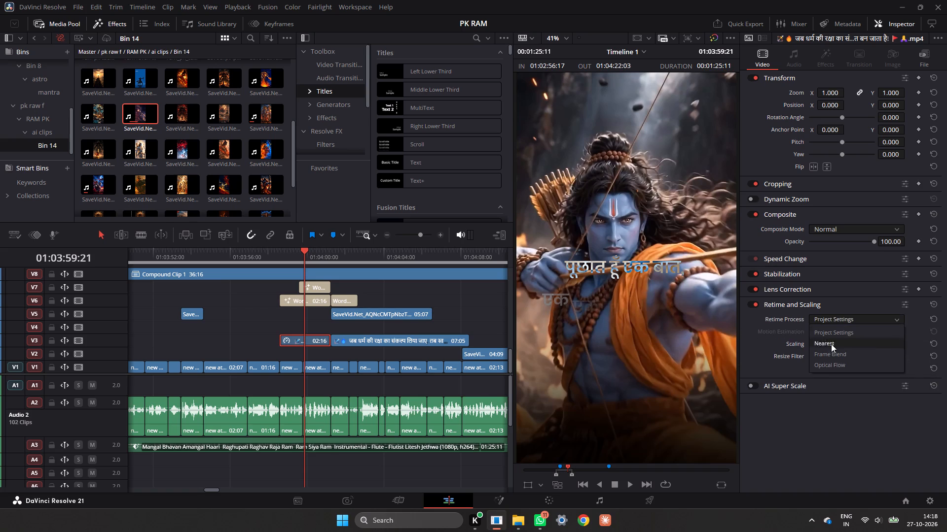
pyautogui.click(824, 363)
pyautogui.click(834, 329)
pyautogui.click(830, 386)
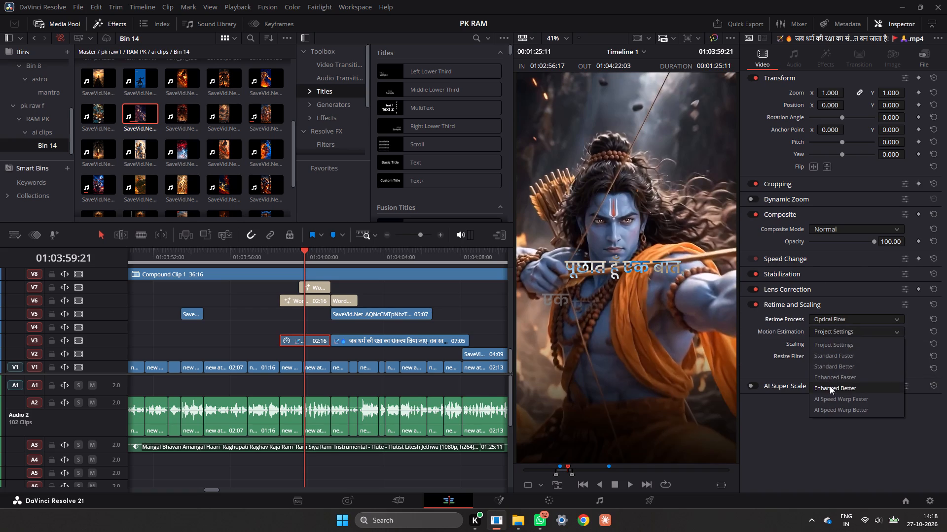
# Set the stabilization mode of the slowed V3 Ram clip to Translation and try to stabilize it.
pyautogui.click(790, 266)
pyautogui.click(792, 270)
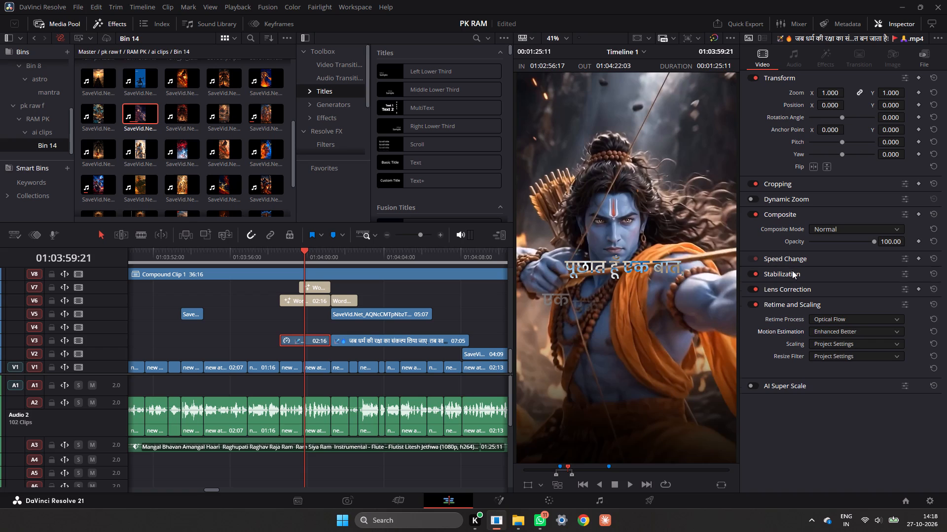
pyautogui.click(842, 290)
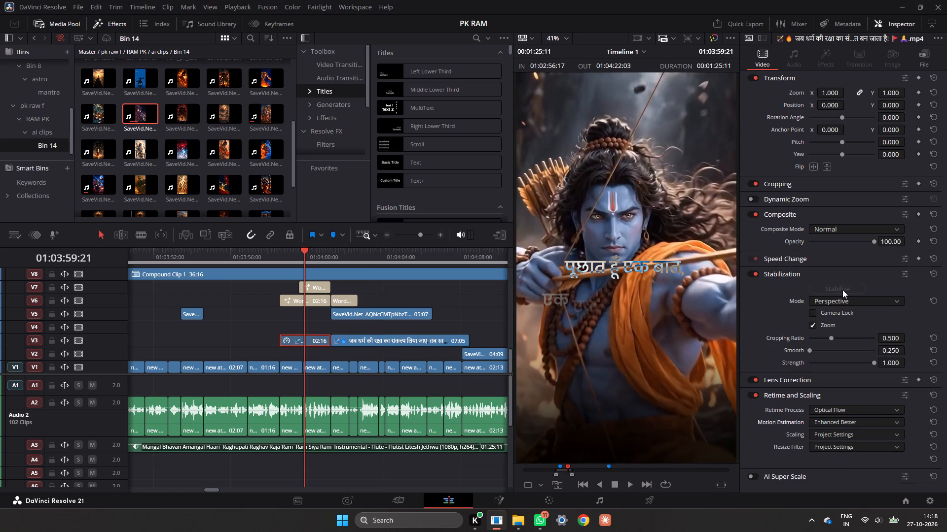
pyautogui.click(841, 298)
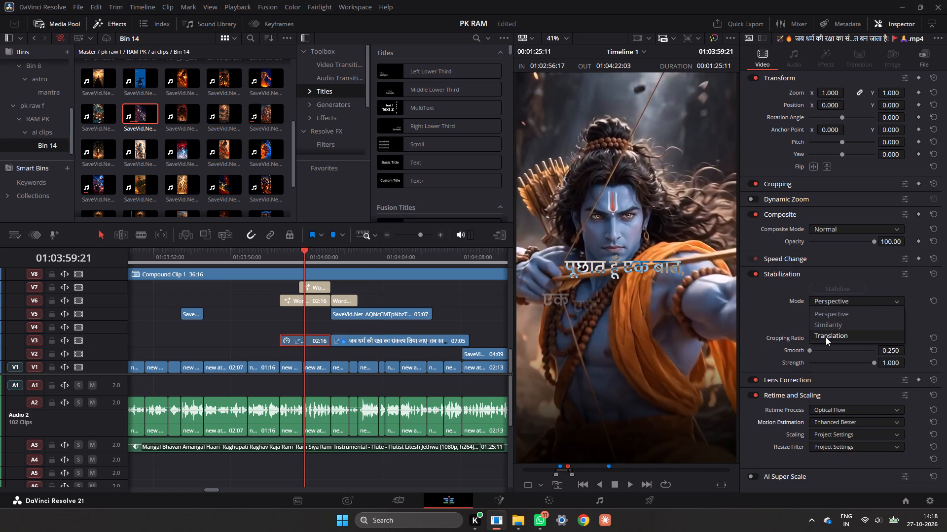
pyautogui.click(826, 337)
pyautogui.click(824, 289)
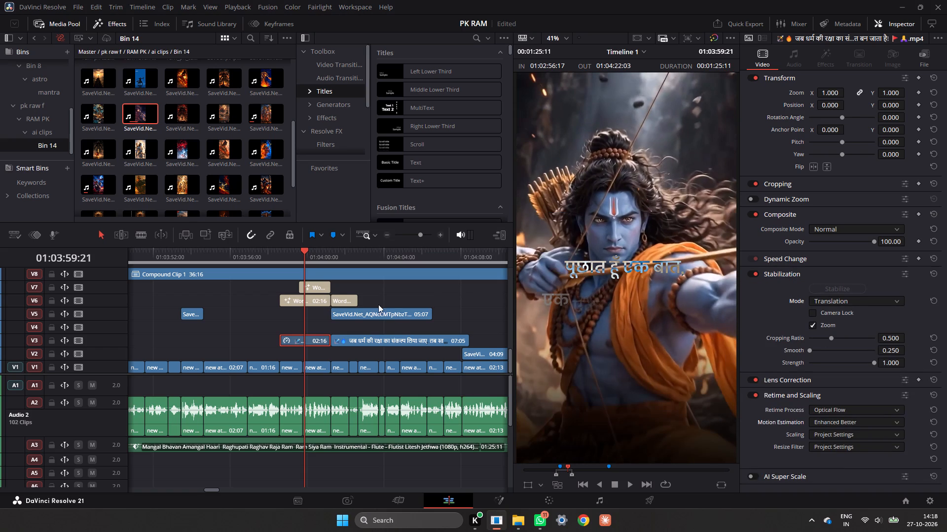
# Play the slowed V3 Ram clip repeatedly from its start and middle to check its motion beneath the first captions.
pyautogui.click(283, 258)
pyautogui.press('space')
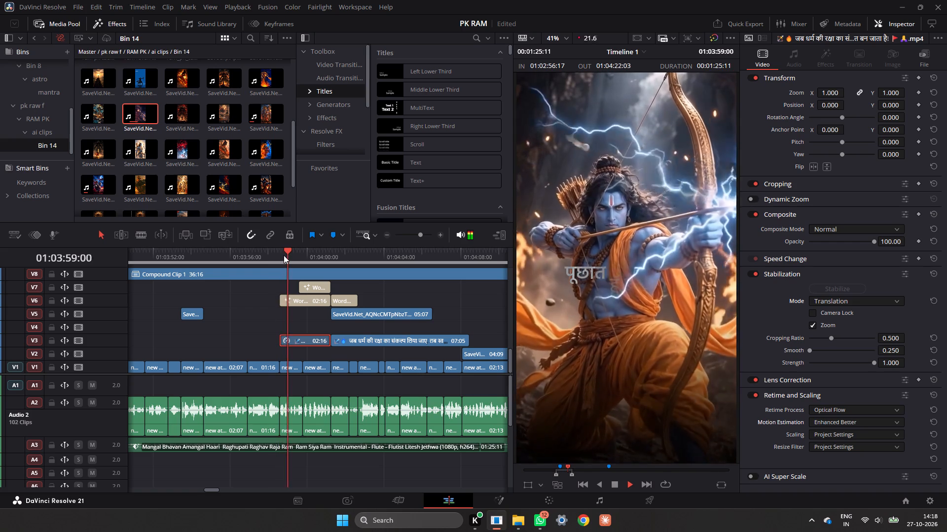
pyautogui.press('space')
pyautogui.click(284, 255)
pyautogui.press('space')
pyautogui.press('space')
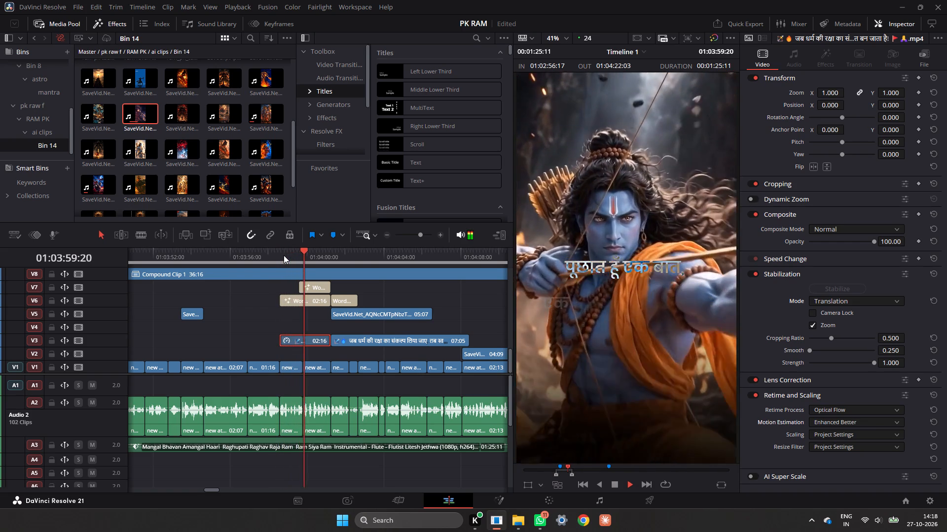
pyautogui.click(284, 255)
pyautogui.press('space')
pyautogui.press('space')
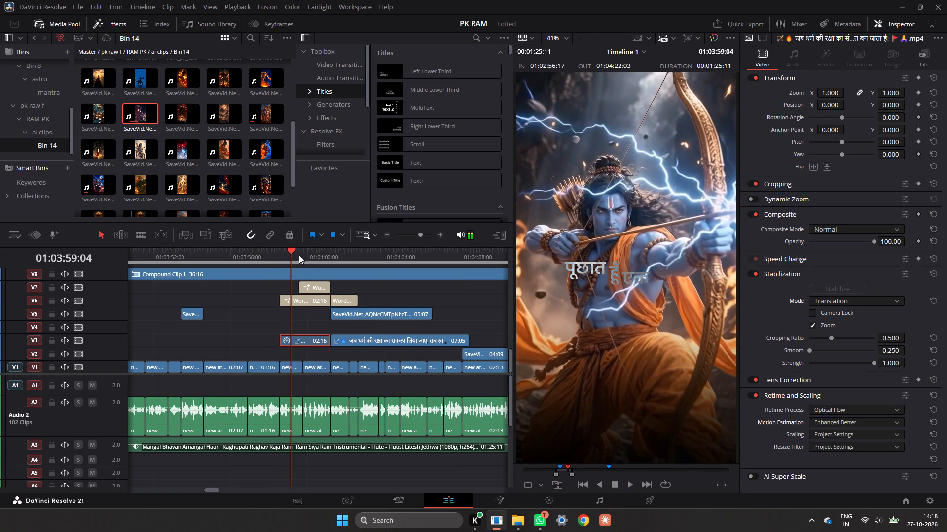
pyautogui.moveTo(290, 257); pyautogui.dragTo(297, 258)
pyautogui.press('space')
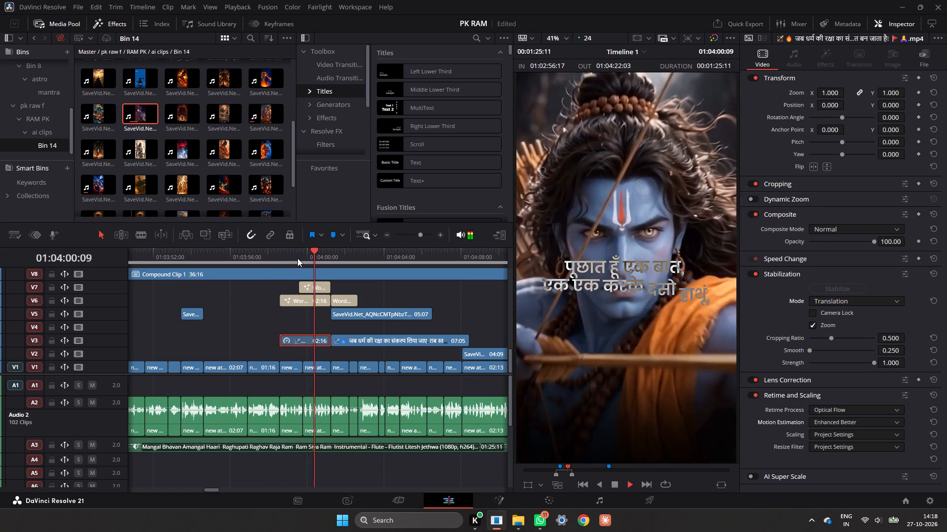
pyautogui.press('space')
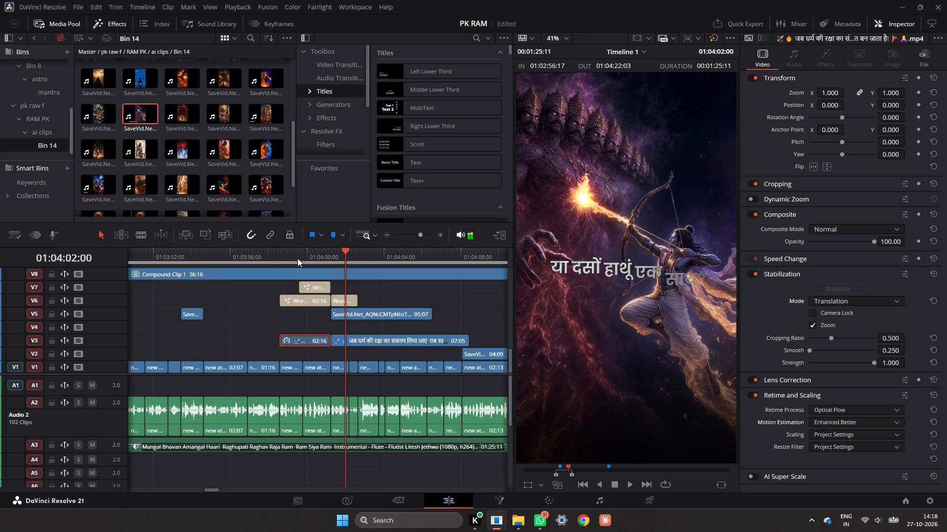
pyautogui.click(299, 258)
pyautogui.press('space')
pyautogui.press('space')
# Reduce the speed of the 02:16 V3 Ram clip beneath the first captions further, to roughly 64%.
pyautogui.rightClick(308, 341)
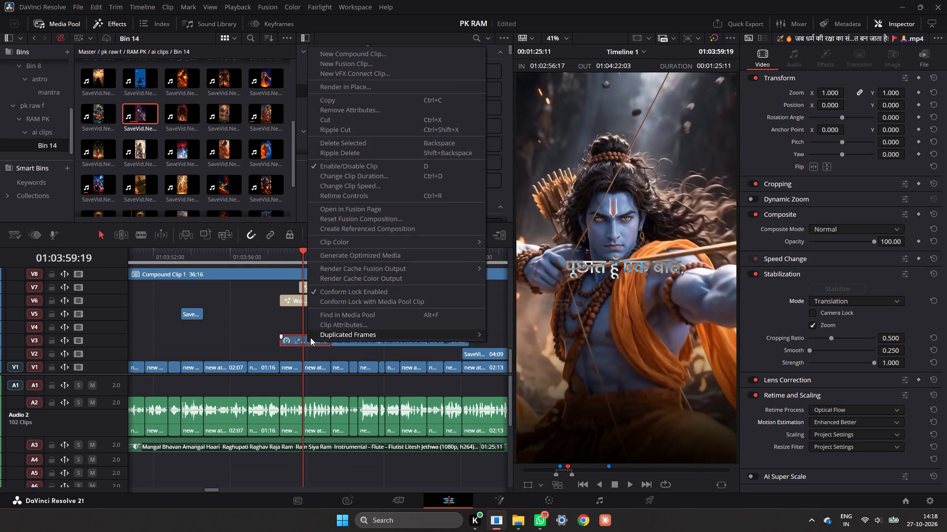
pyautogui.click(362, 186)
pyautogui.moveTo(289, 207); pyautogui.dragTo(278, 216)
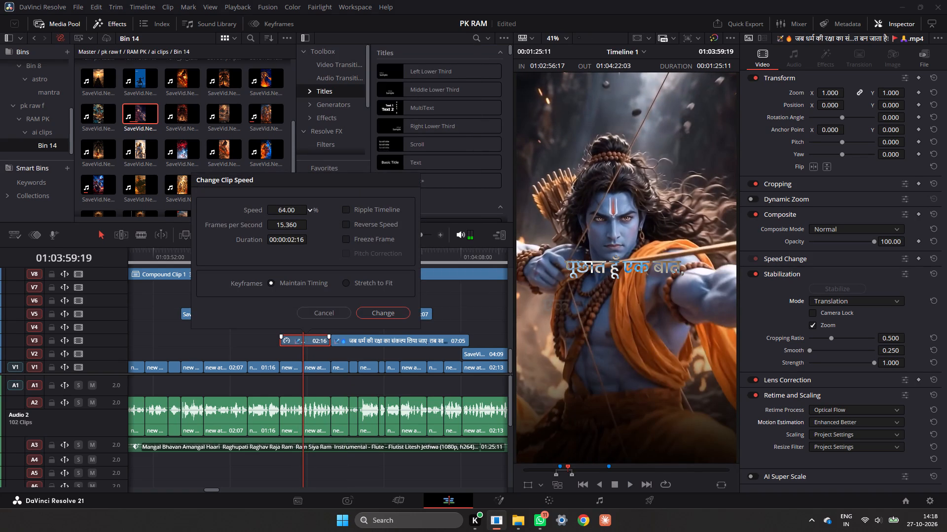
pyautogui.moveTo(278, 216); pyautogui.dragTo(275, 216)
pyautogui.click(376, 312)
# Replay the retimed V3 Ram clip from 01:03:58:14 and scrub through it to check its pace against the first captions.
pyautogui.click(285, 265)
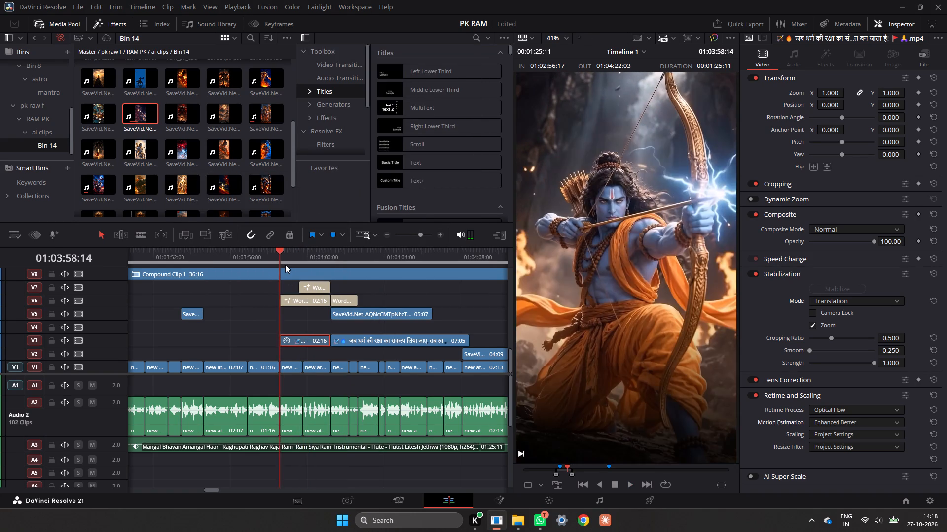
pyautogui.press('space')
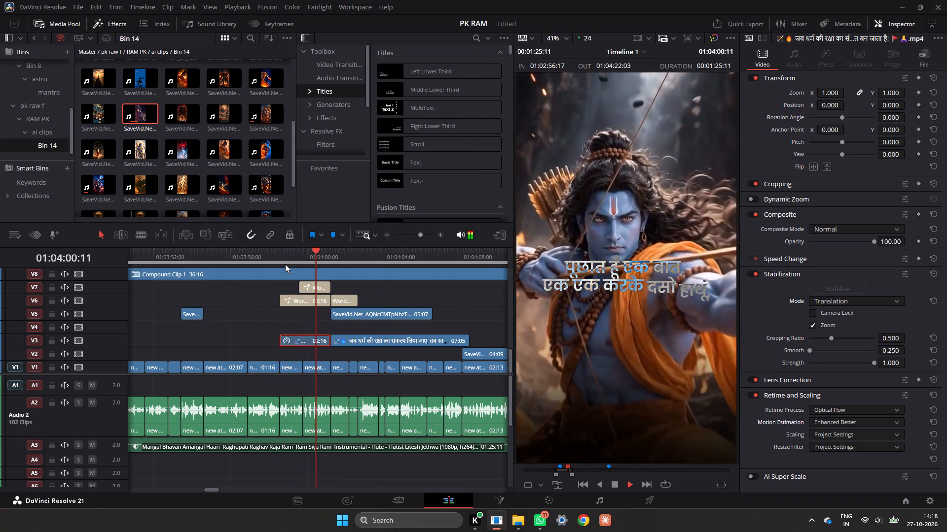
pyautogui.press('space')
pyautogui.click(285, 264)
pyautogui.press('space')
pyautogui.press('space')
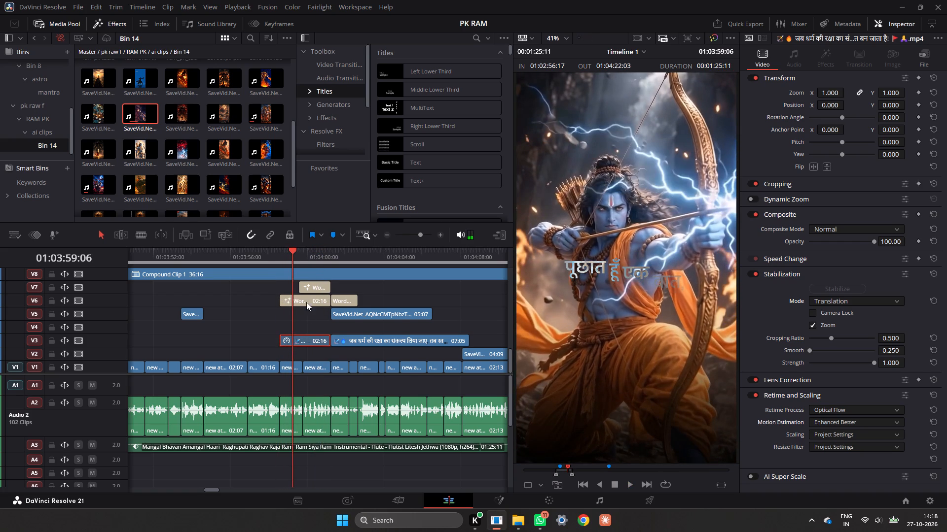
pyautogui.click(282, 253)
pyautogui.press('space')
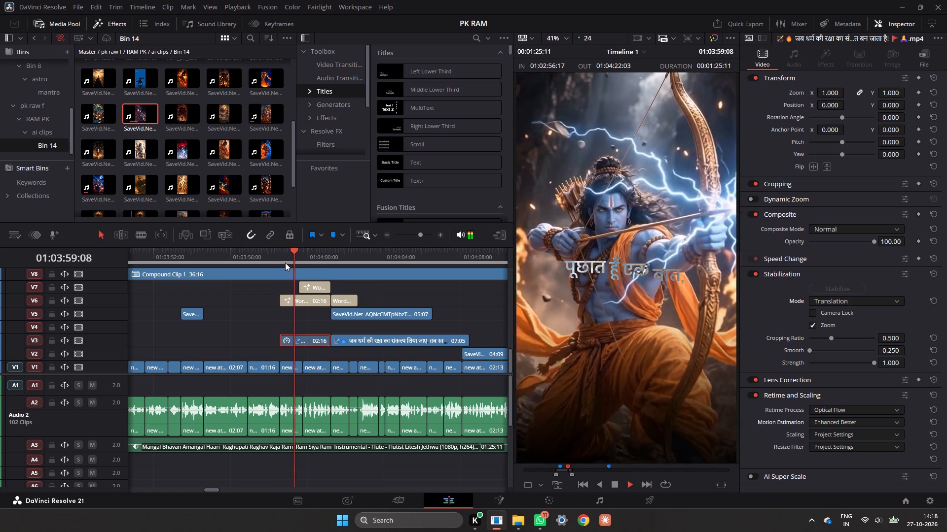
pyautogui.press('space')
pyautogui.moveTo(302, 255); pyautogui.dragTo(296, 266)
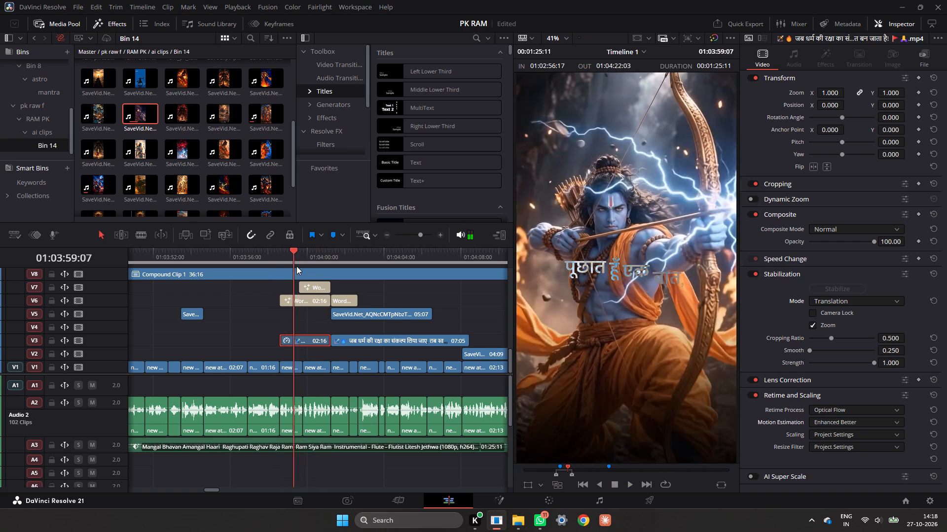
pyautogui.moveTo(296, 266); pyautogui.dragTo(303, 267)
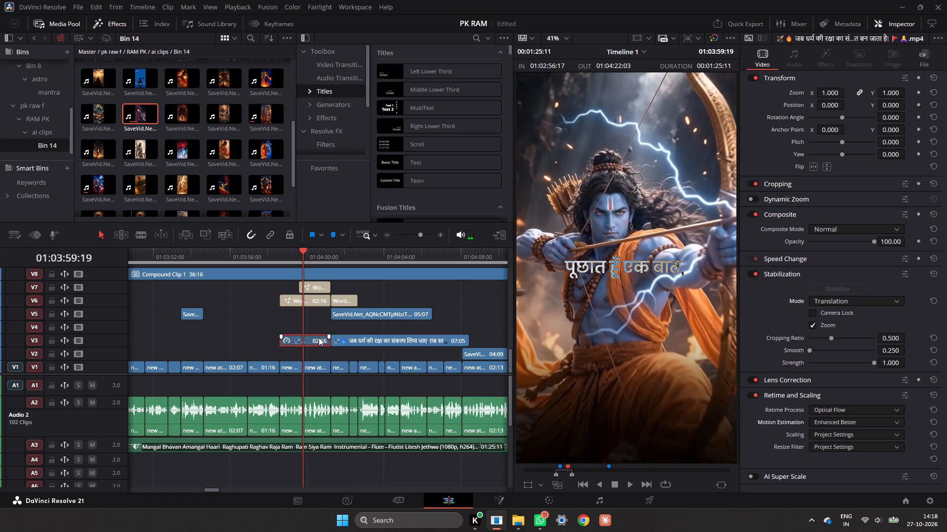
# Play on from 01:03:59:19 in short bursts to check the cut from the V3 Ram clip into the following V5 clip.
pyautogui.click(319, 338)
pyautogui.hotkey('ctrl', 'space')
pyautogui.press('space')
pyautogui.press('space')
pyautogui.press('space')
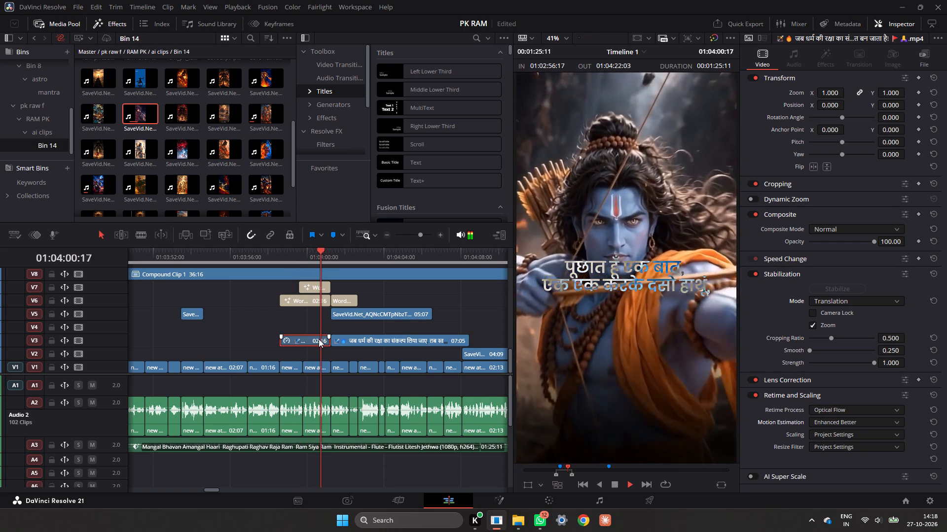
pyautogui.press('space')
pyautogui.press('space')
pyautogui.press('space')
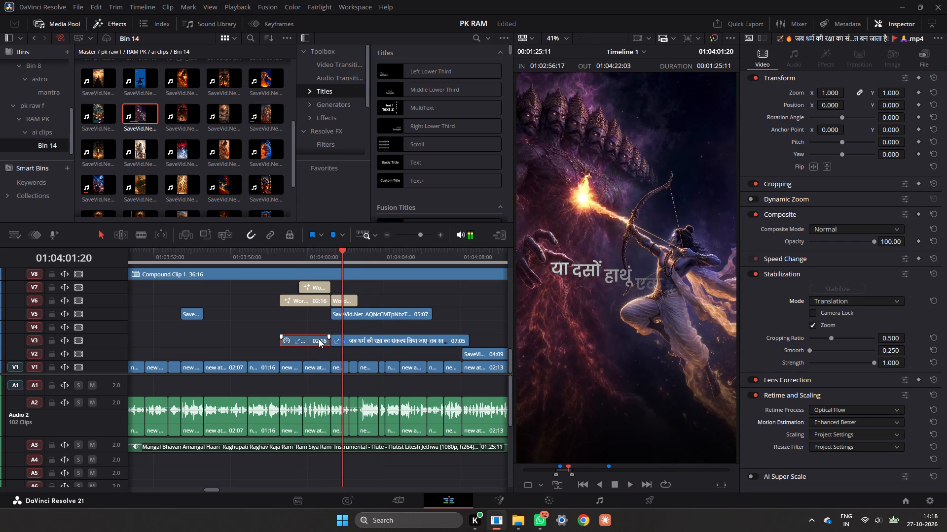
pyautogui.press('space')
pyautogui.press('space')
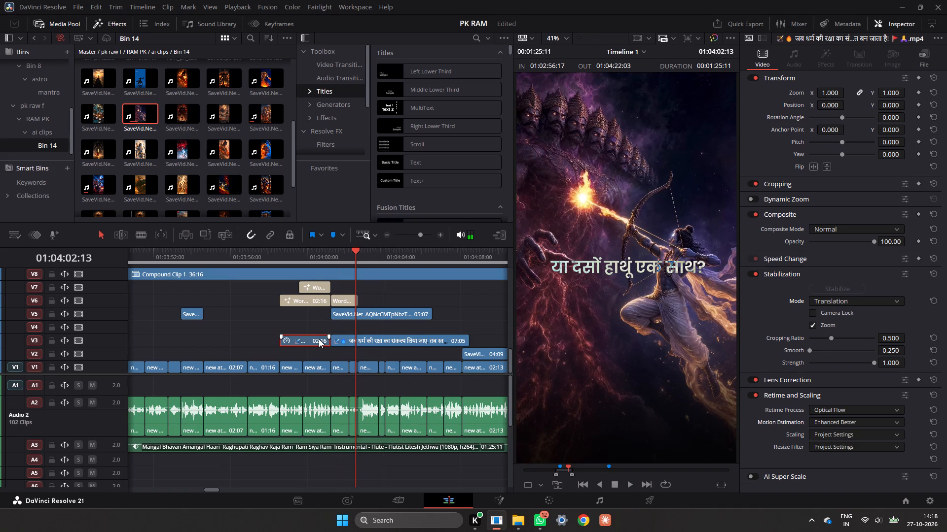
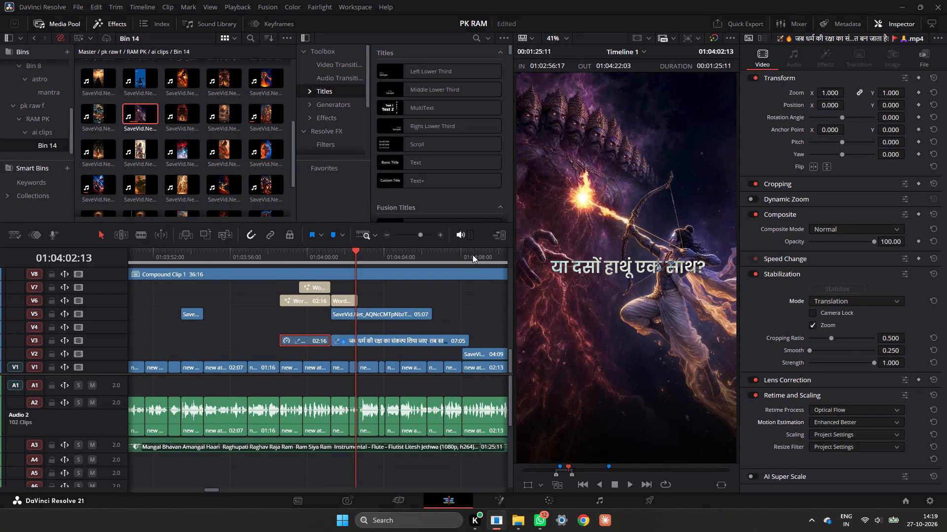
# Replay the slowed V3 Ram clip from 01:03:58:14 in short bursts to check its motion beneath the first captions.
pyautogui.click(282, 266)
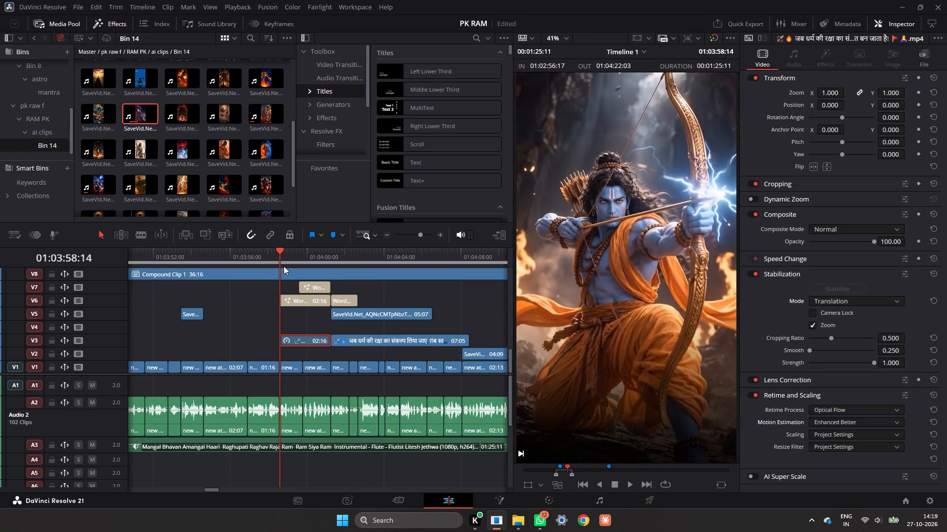
pyautogui.press('space')
pyautogui.press('space')
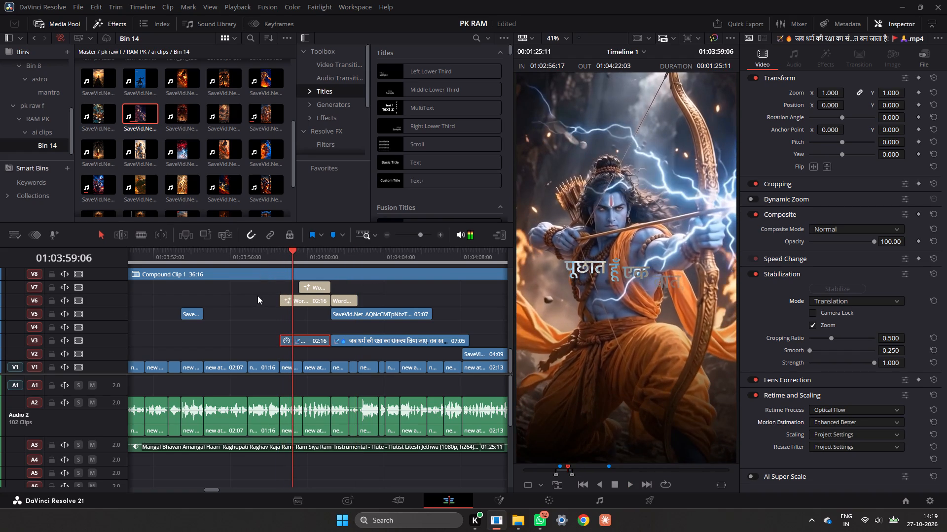
pyautogui.click(281, 264)
pyautogui.press('space')
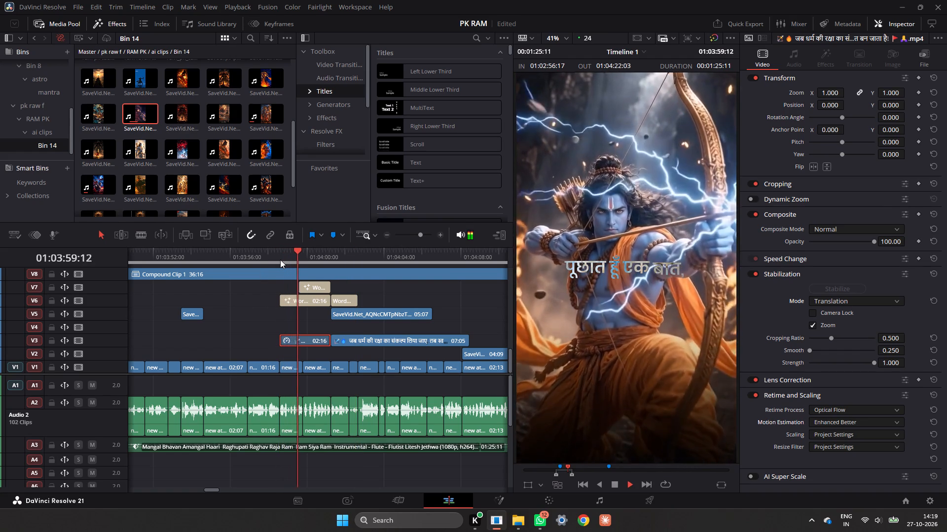
pyautogui.press('space')
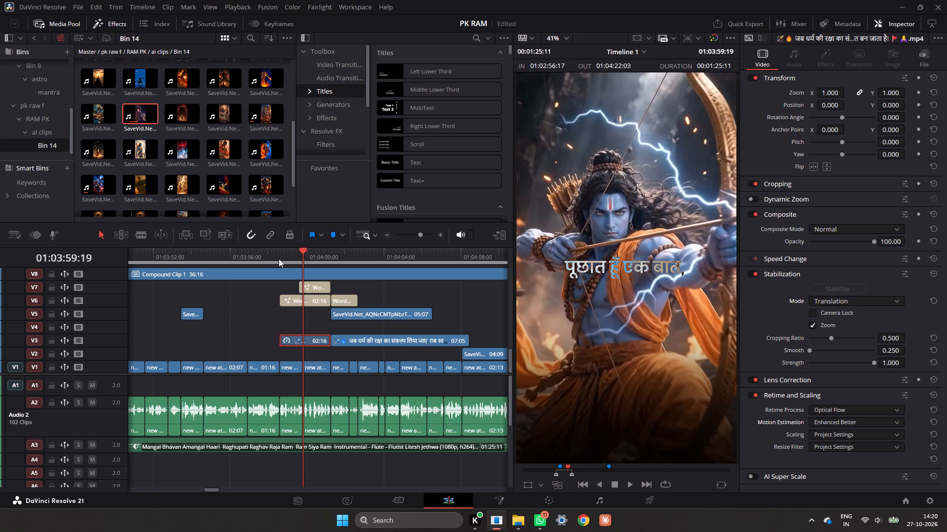
pyautogui.press('space')
pyautogui.press('space')
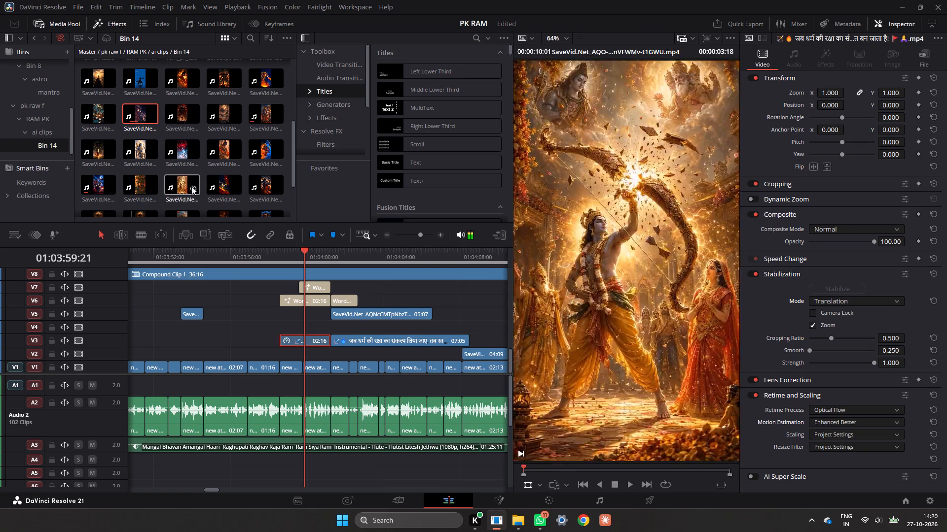
# Add the 05:15 Bin 14 clip of Ram facing fiery ten-headed Ravana to V6 at about 01:04:07, and delete its audio.
pyautogui.scroll(-2, 191, 186)
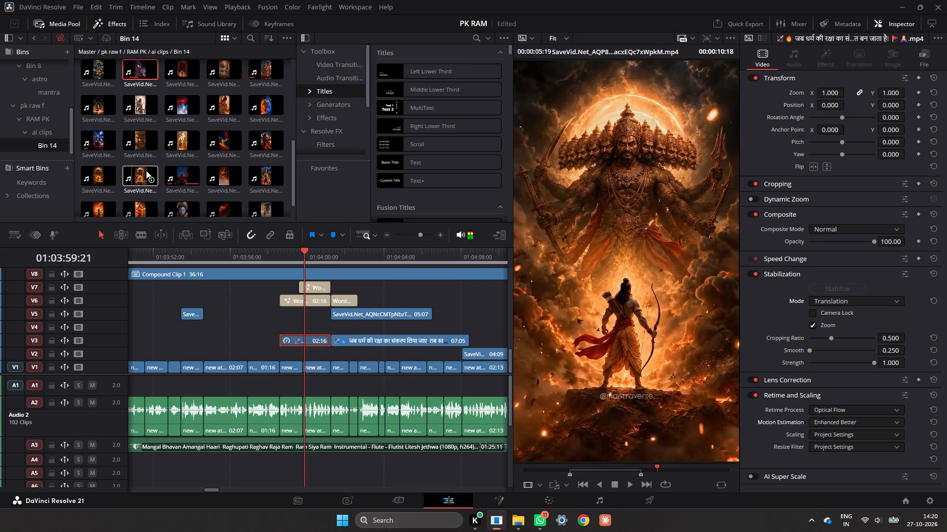
pyautogui.moveTo(146, 170); pyautogui.dragTo(449, 303)
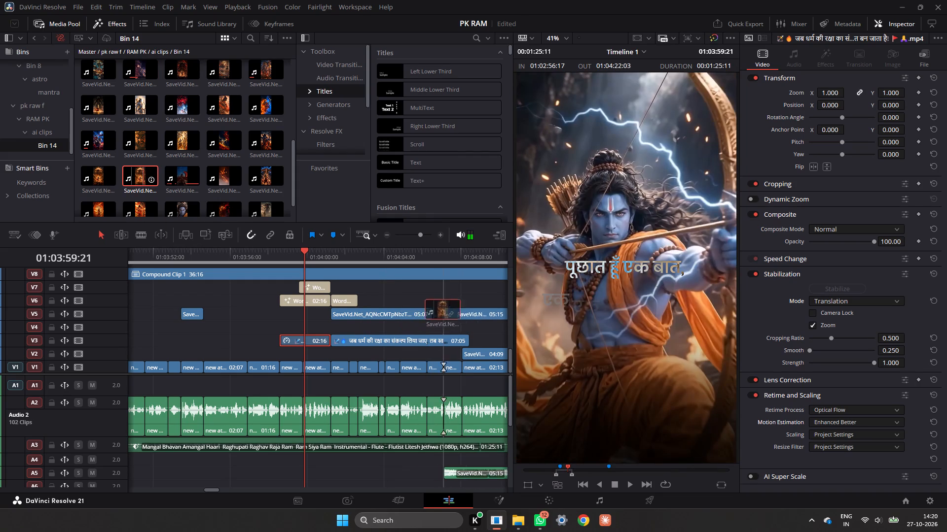
pyautogui.moveTo(449, 303); pyautogui.dragTo(447, 302)
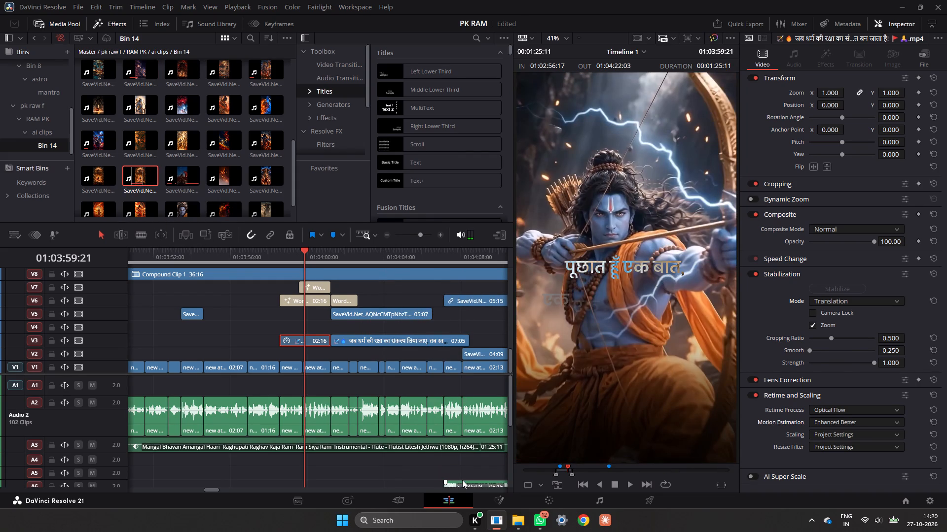
pyautogui.click(462, 480)
pyautogui.press('BackSpace')
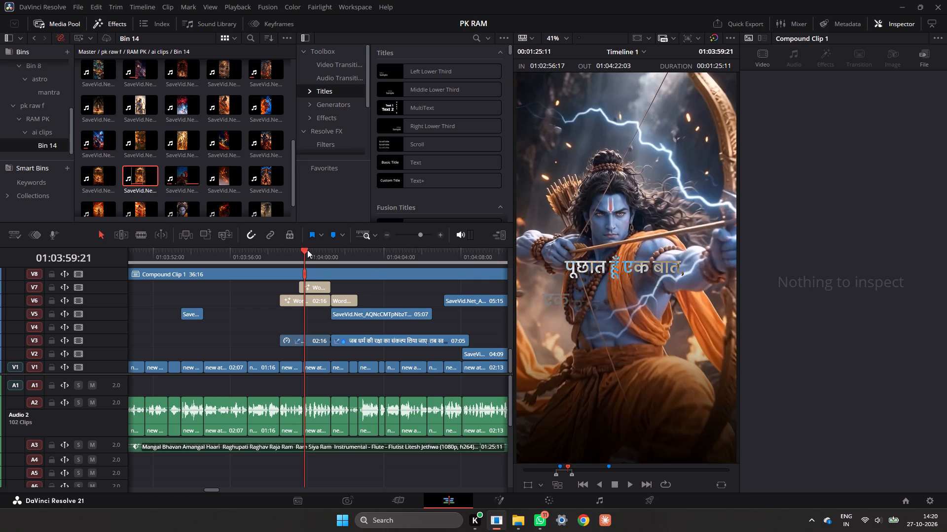
# Replay the opening of the V3 Ram clip beneath the first captions and compare it with other footage in Bin 14.
pyautogui.moveTo(306, 249); pyautogui.dragTo(283, 257)
pyautogui.press('space')
pyautogui.press('space')
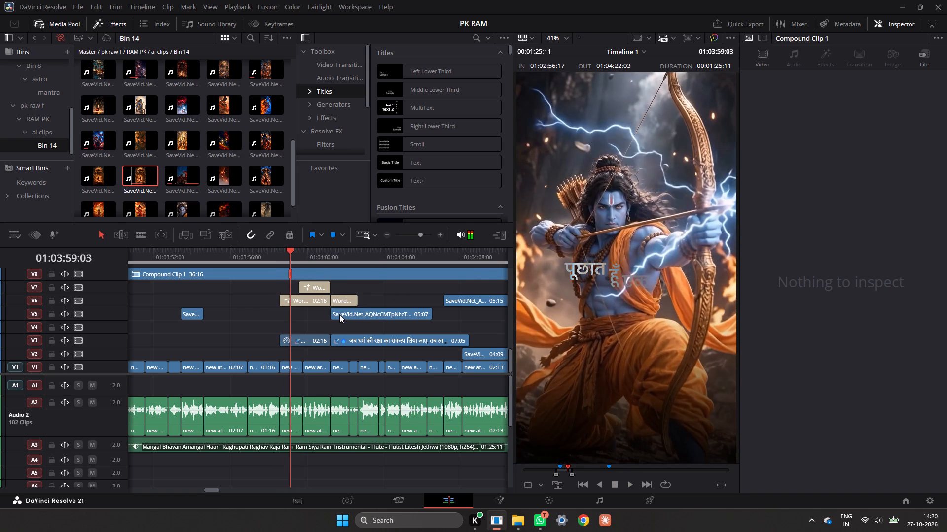
pyautogui.press('space')
pyautogui.press('space')
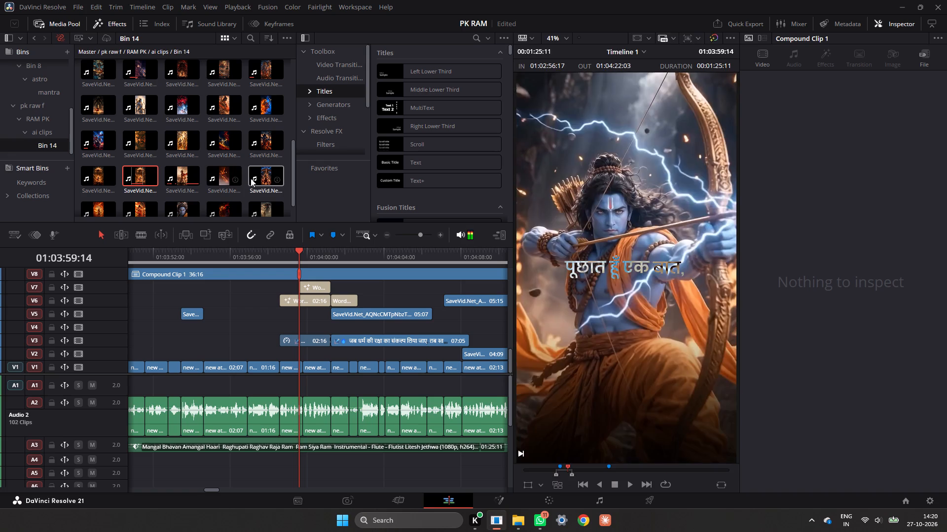
pyautogui.scroll(-6, 267, 179)
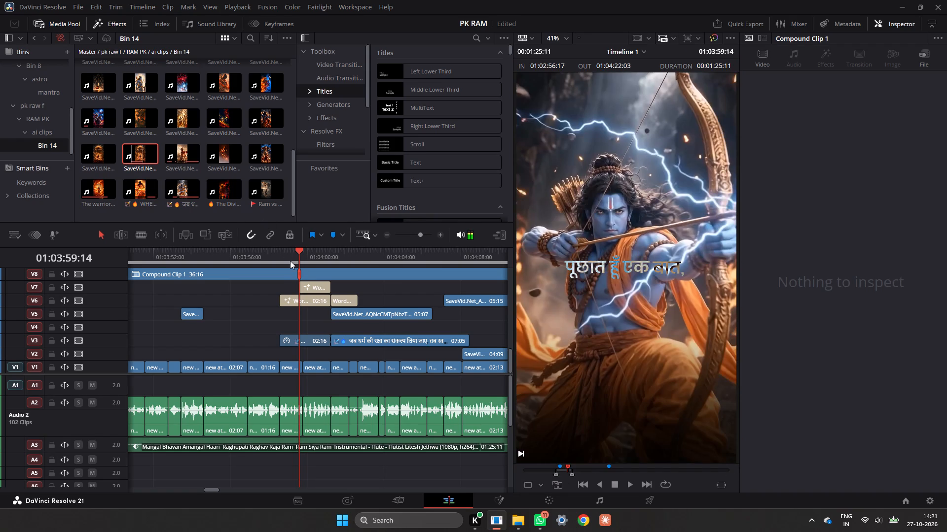
pyautogui.moveTo(290, 261); pyautogui.dragTo(281, 264)
pyautogui.press('space')
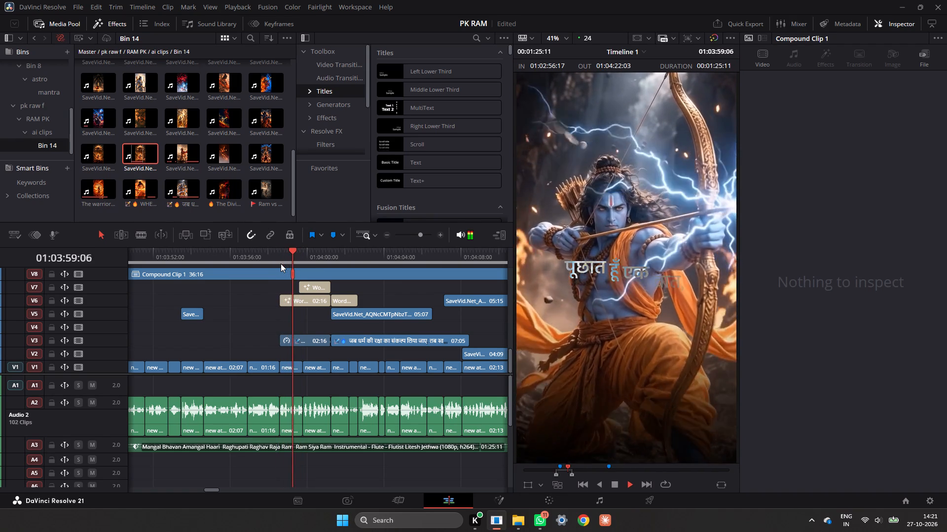
pyautogui.press('space')
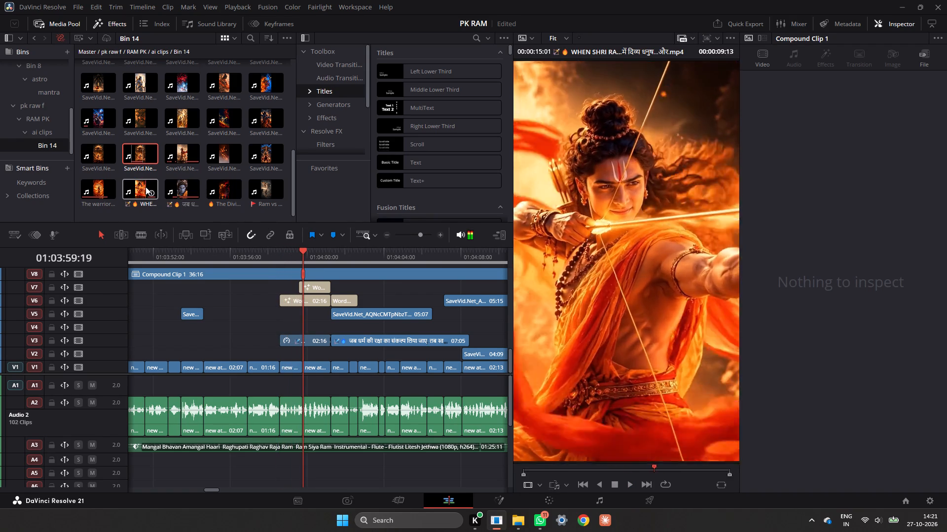
# Scrub the timeline from about 01:03:54 to 01:04:16 to review the Ram and Ravana visuals up to the closing shot.
pyautogui.moveTo(197, 249); pyautogui.dragTo(191, 252)
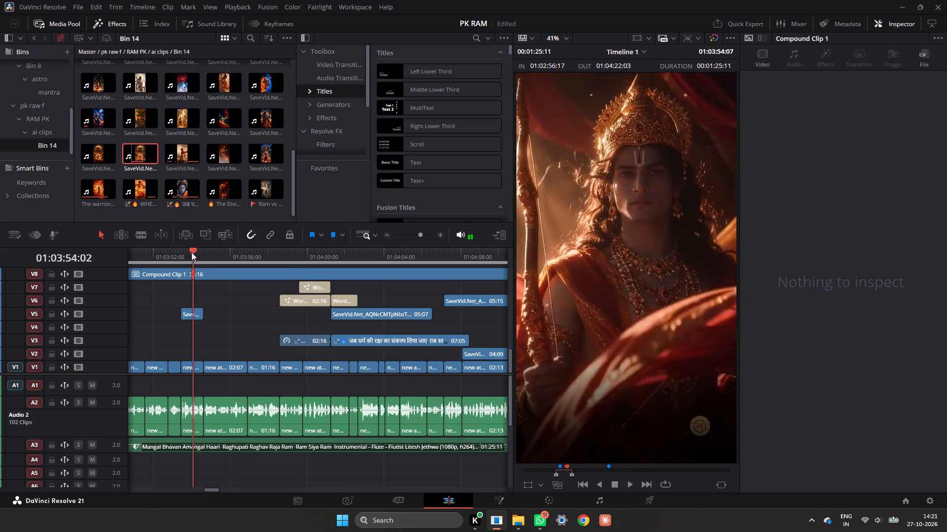
pyautogui.moveTo(191, 252); pyautogui.dragTo(403, 262)
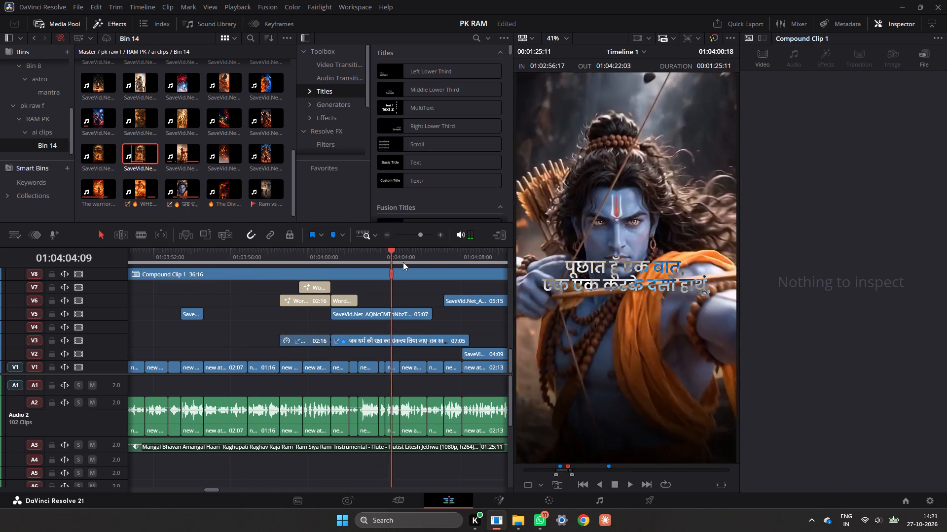
pyautogui.moveTo(403, 262); pyautogui.dragTo(472, 265)
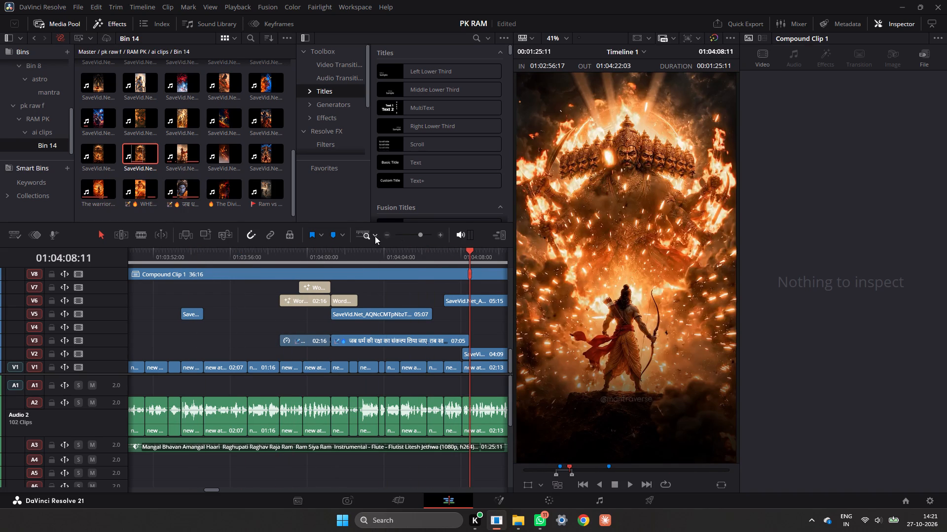
pyautogui.doubleClick(384, 236)
pyautogui.moveTo(372, 249); pyautogui.dragTo(401, 253)
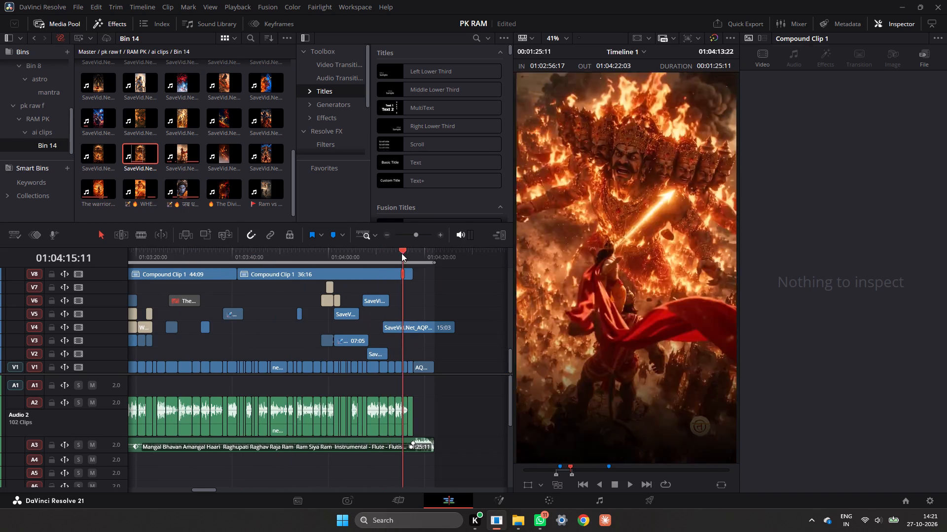
pyautogui.moveTo(401, 253); pyautogui.dragTo(404, 275)
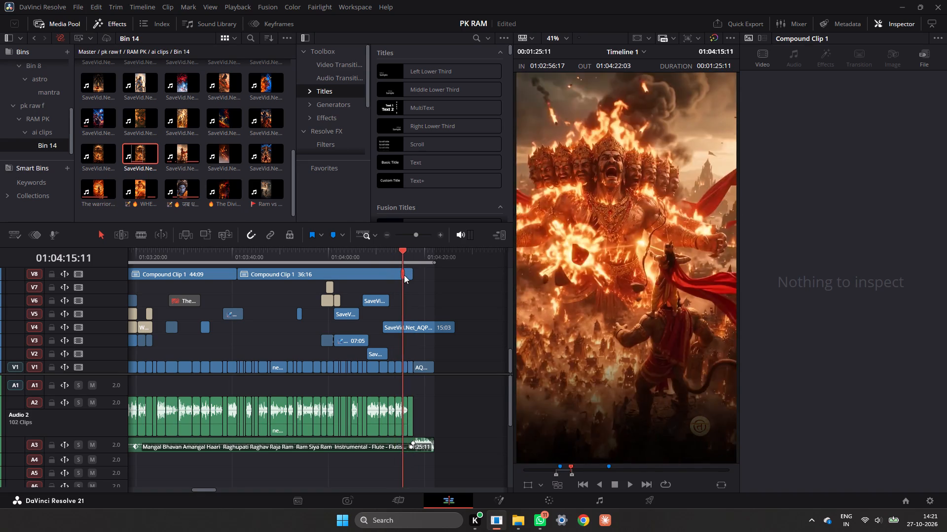
pyautogui.moveTo(404, 275); pyautogui.dragTo(408, 275)
# Move the 15:03 burning Ravana clip from V4 to V5, just past the end of the edited video.
pyautogui.click(410, 331)
pyautogui.moveTo(410, 331); pyautogui.dragTo(466, 321)
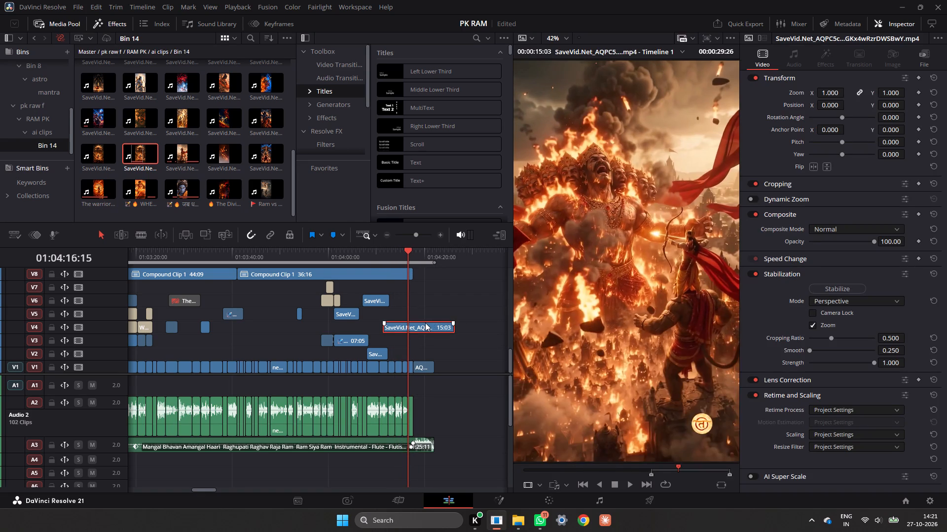
pyautogui.moveTo(425, 323); pyautogui.dragTo(466, 317)
pyautogui.moveTo(466, 317); pyautogui.dragTo(481, 317)
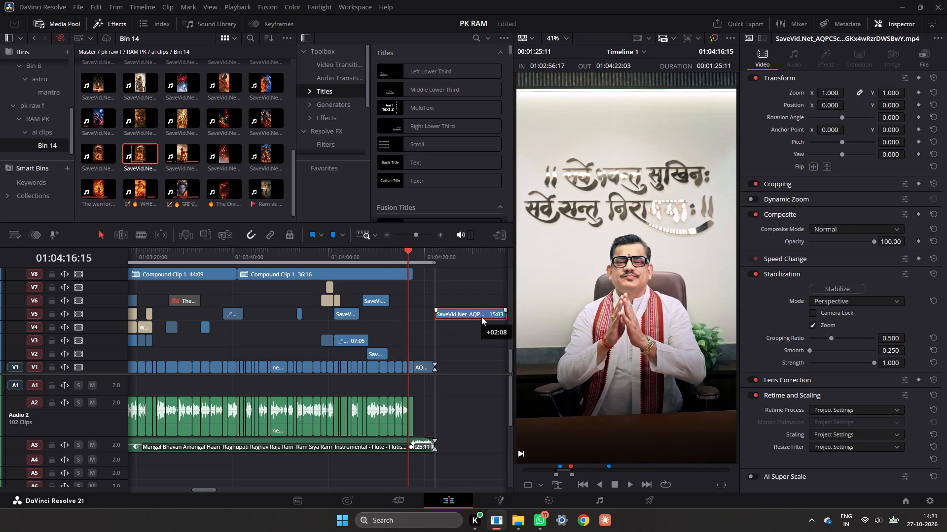
pyautogui.moveTo(481, 317); pyautogui.dragTo(483, 317)
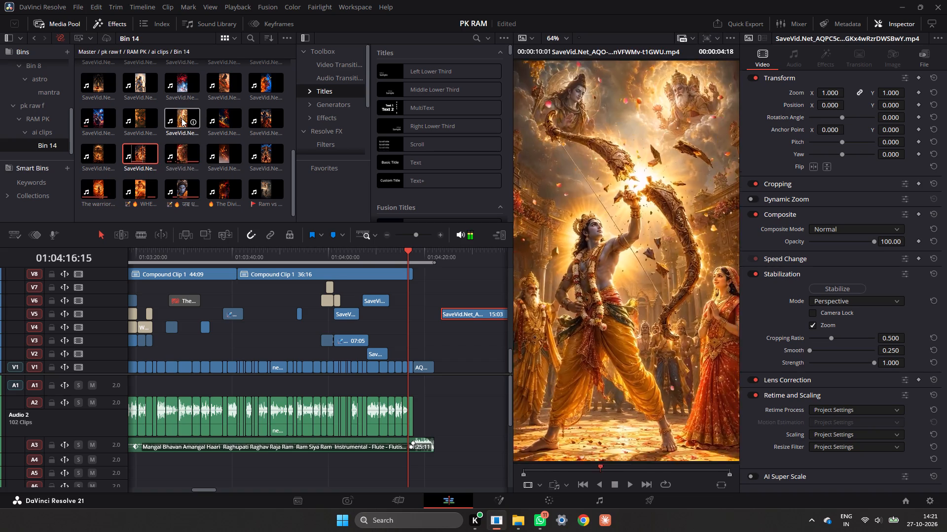
# Place the 15:01 WHEN SHRI RAM clip on V2 beneath the parked 15:03 clip, and delete its audio.
pyautogui.moveTo(134, 191); pyautogui.dragTo(423, 305)
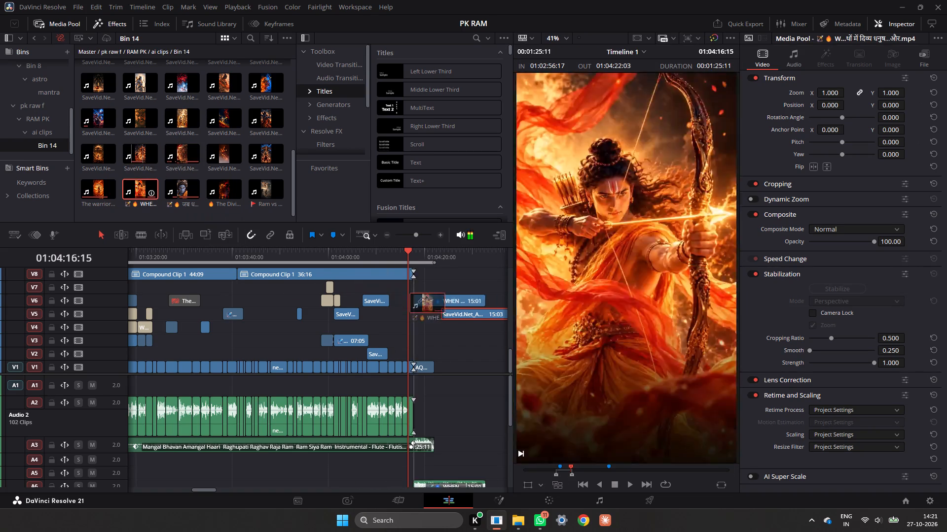
pyautogui.moveTo(423, 305); pyautogui.dragTo(444, 358)
pyautogui.click(461, 420)
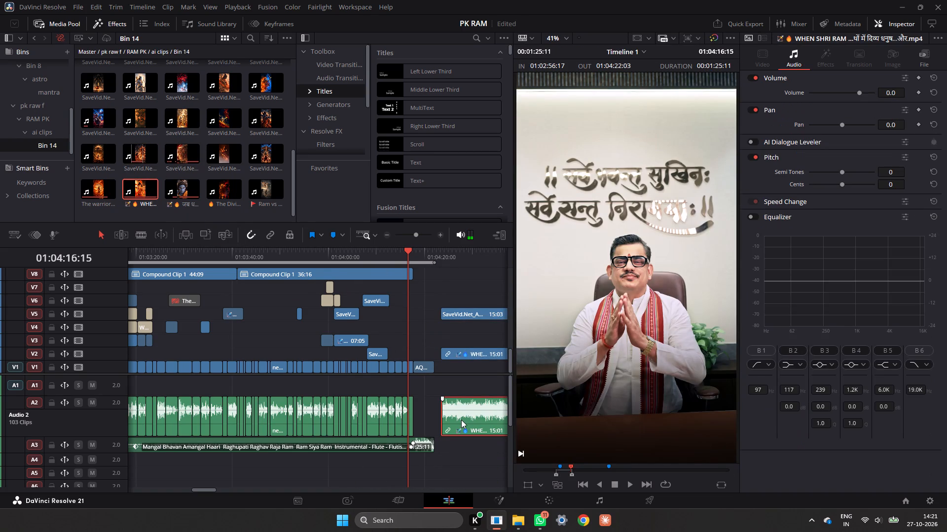
pyautogui.press('BackSpace')
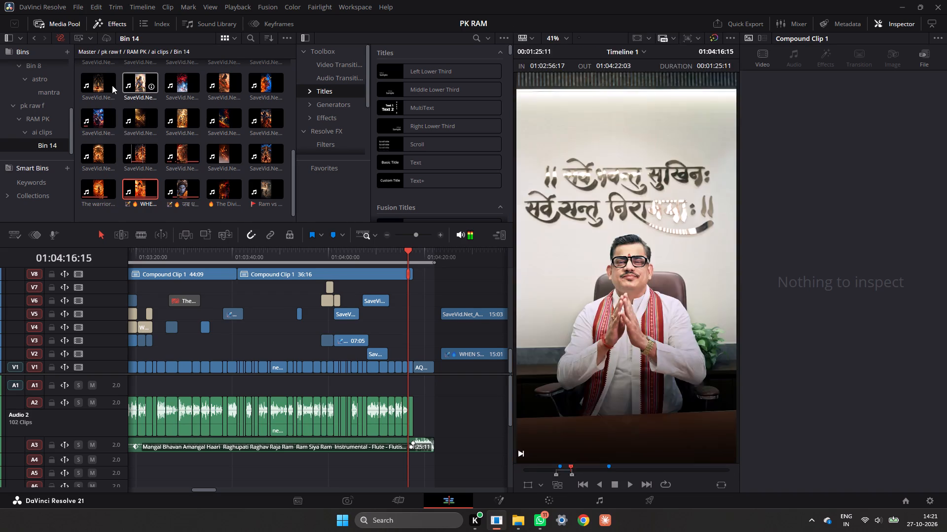
# Place the 12:00 clip of Ram aiming at Ravana's giant shadow on V3 beneath the parked clip, and delete its audio.
pyautogui.scroll(1, 93, 85)
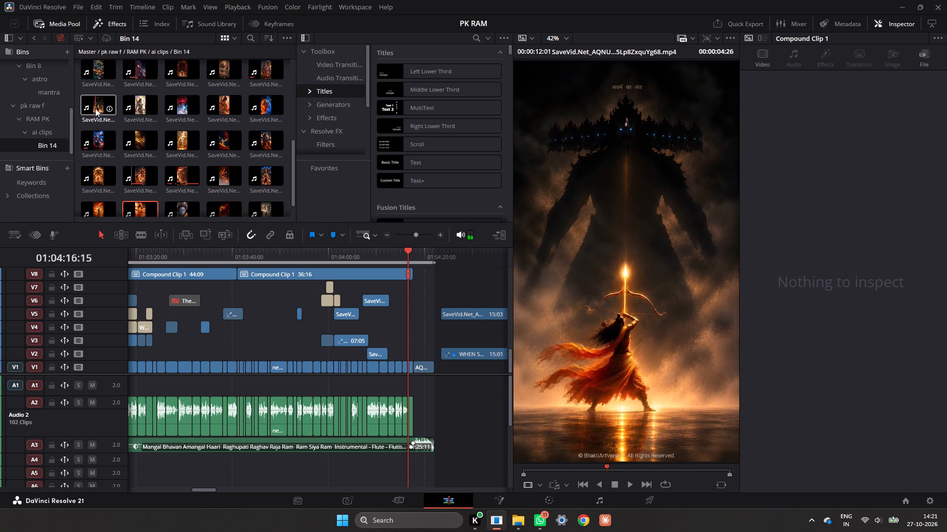
pyautogui.moveTo(100, 102); pyautogui.dragTo(398, 244)
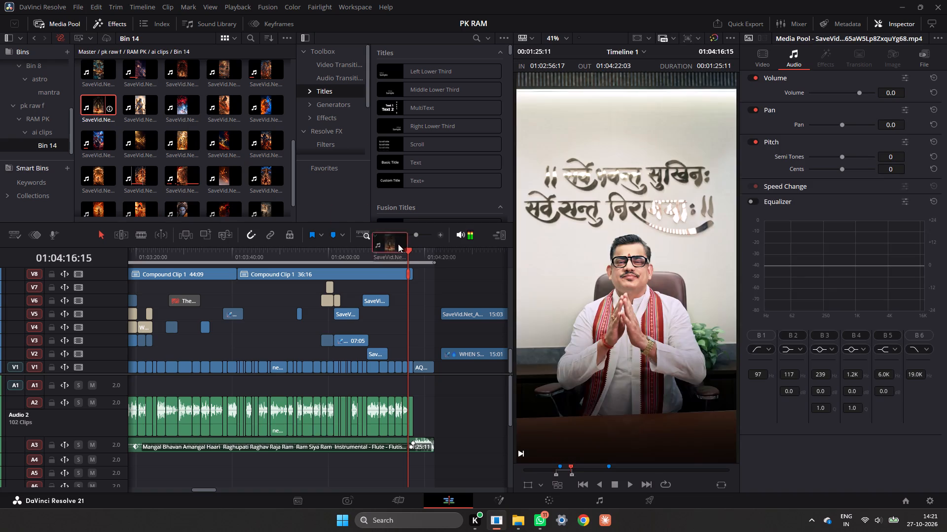
pyautogui.moveTo(398, 244); pyautogui.dragTo(446, 341)
pyautogui.click(462, 445)
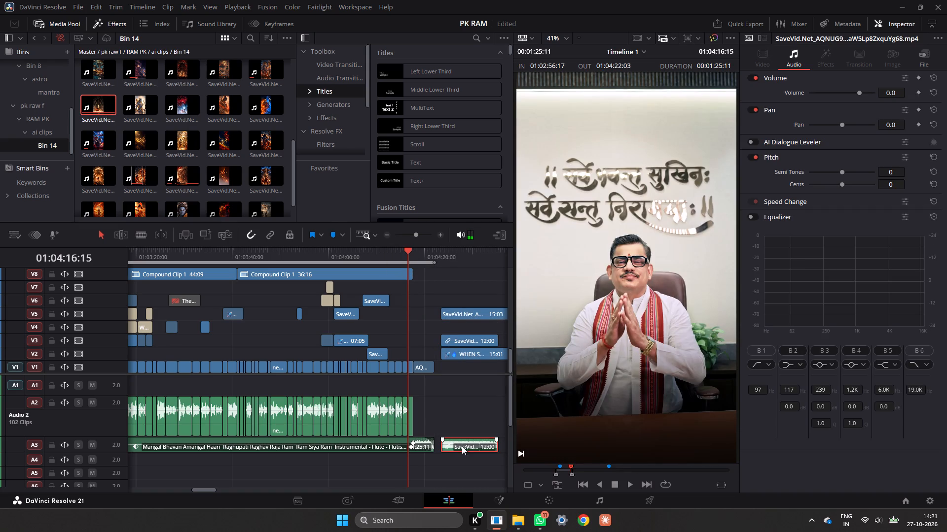
pyautogui.press('BackSpace')
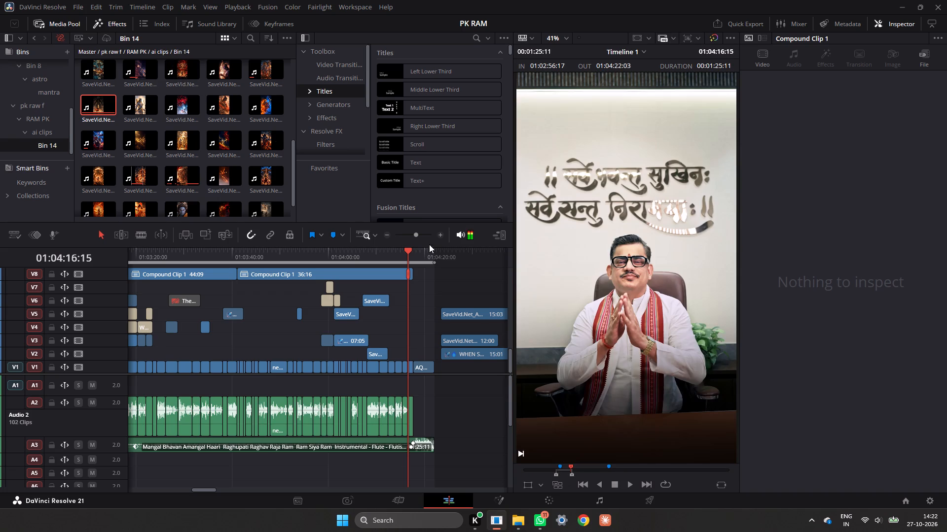
# Place the red-sky clip of Ram facing ten-headed Ravana on V1, well past the clips parked after the video's end.
pyautogui.click(383, 234)
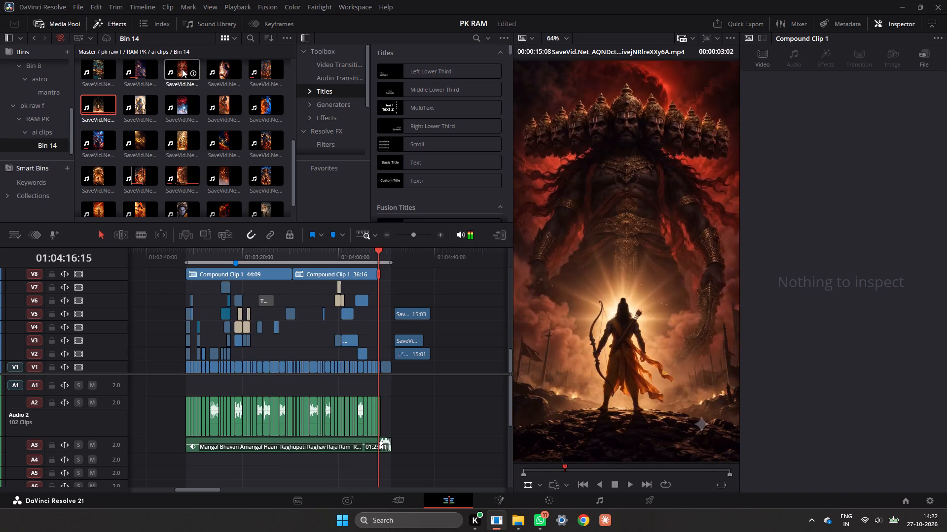
pyautogui.moveTo(179, 68); pyautogui.dragTo(455, 366)
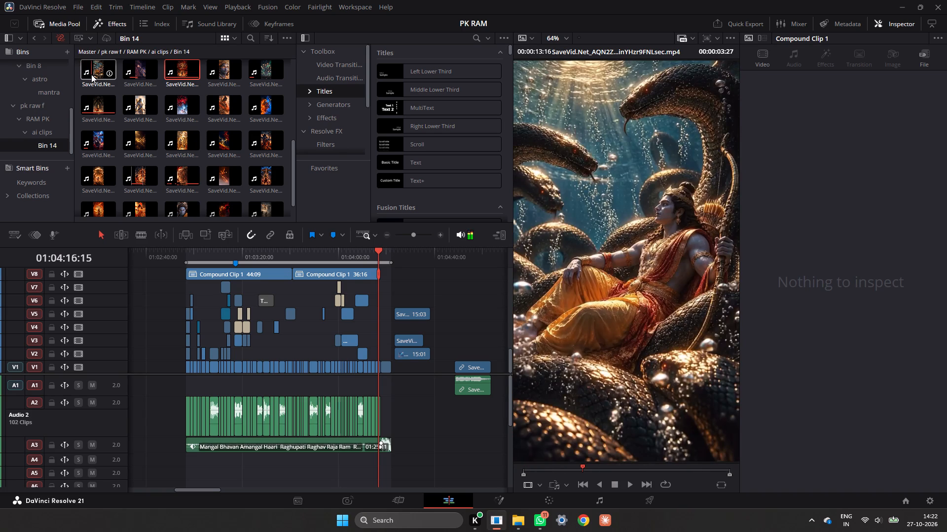
# Browse the clips in Bin 14 and skim their previews for further Ram and Ravana footage.
pyautogui.scroll(2, 91, 74)
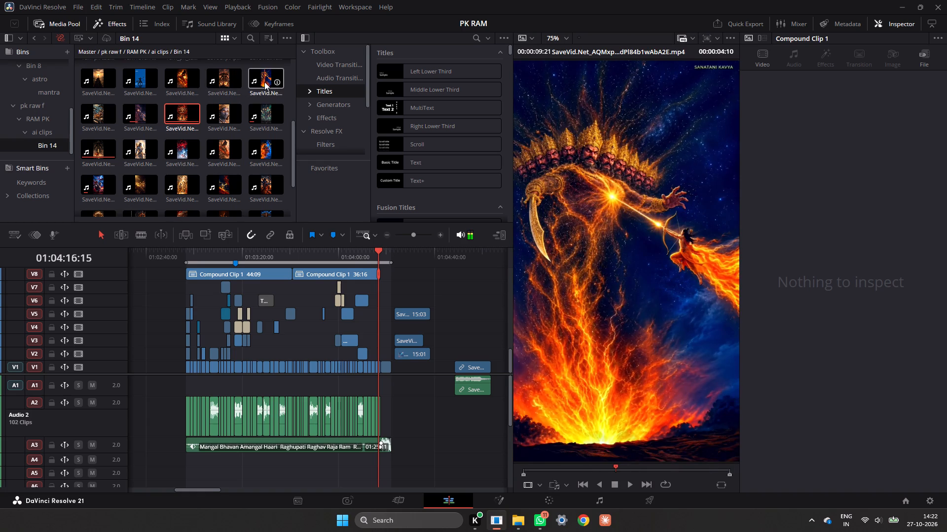
pyautogui.scroll(1, 264, 81)
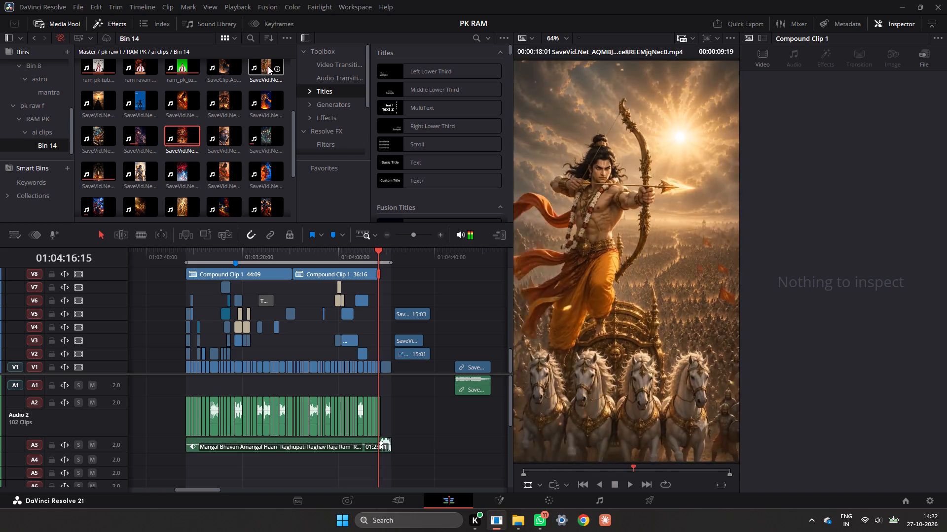
pyautogui.scroll(1, 280, 69)
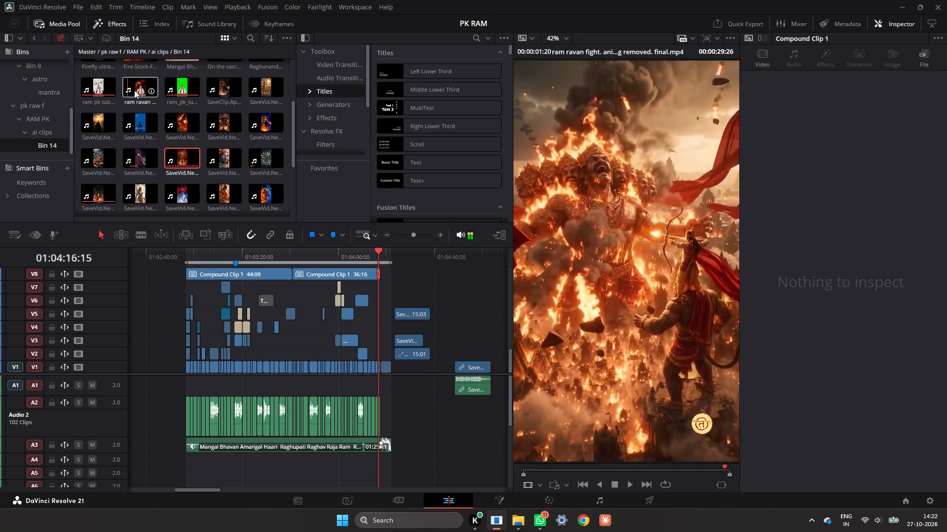
pyautogui.scroll(2, 141, 88)
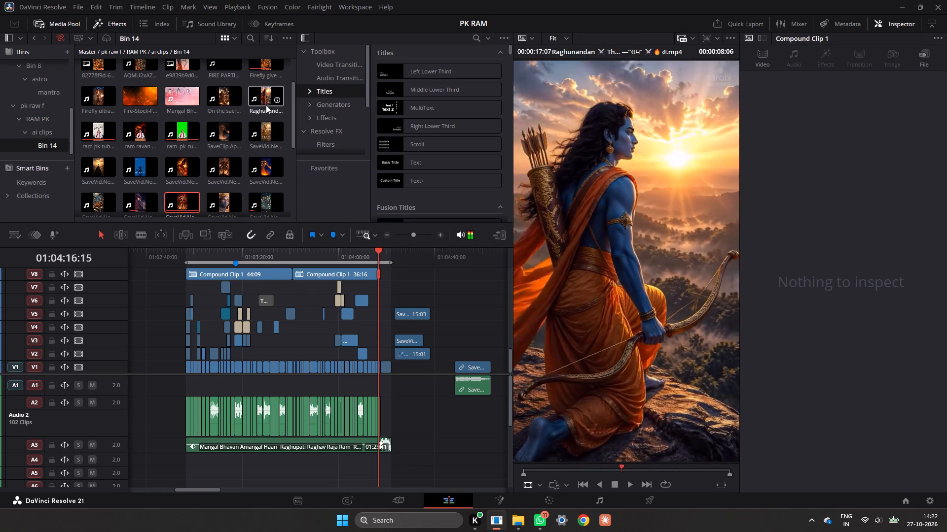
pyautogui.scroll(1, 279, 102)
pyautogui.scroll(2, 244, 80)
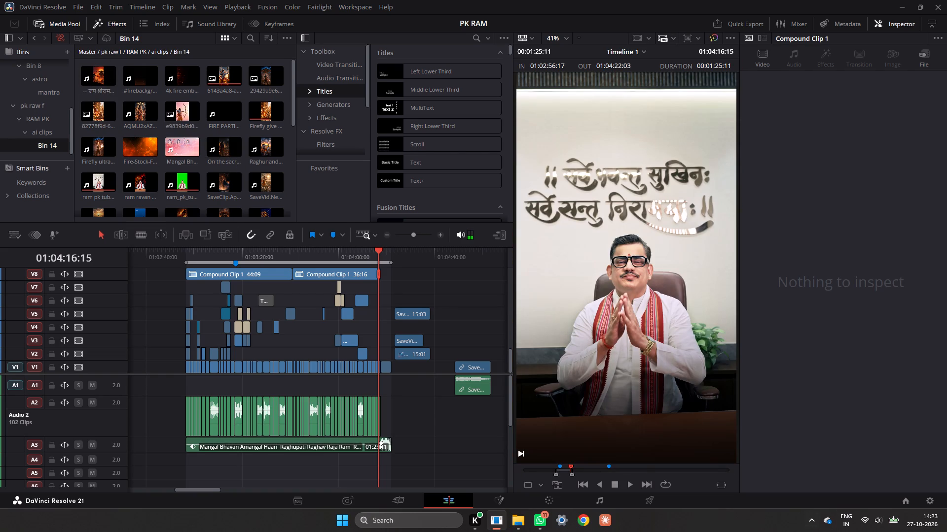
# Play the edit from about 01:03:59, checking the shots of Ram drawing his bow against the captions.
pyautogui.click(335, 254)
pyautogui.press('space')
pyautogui.press('space')
pyautogui.press('space')
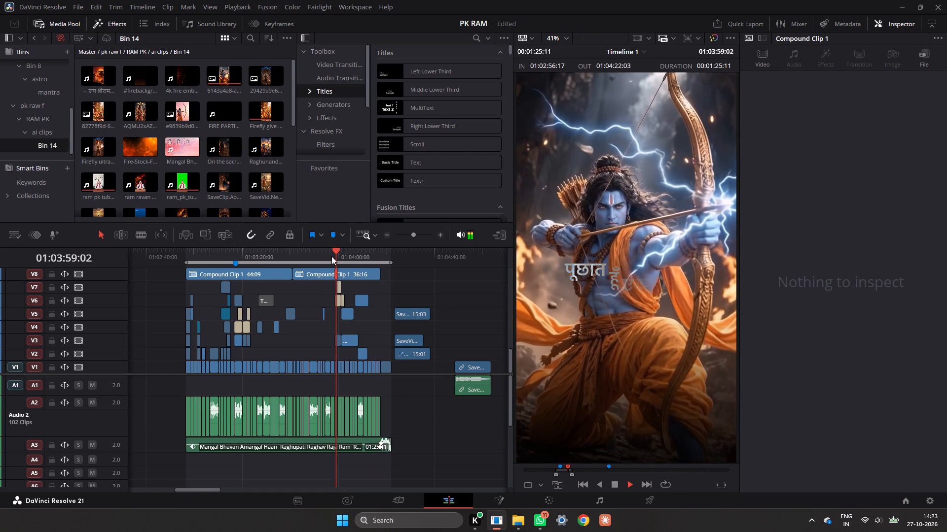
pyautogui.press('space')
pyautogui.press('space')
pyautogui.press('space')
pyautogui.press('space')
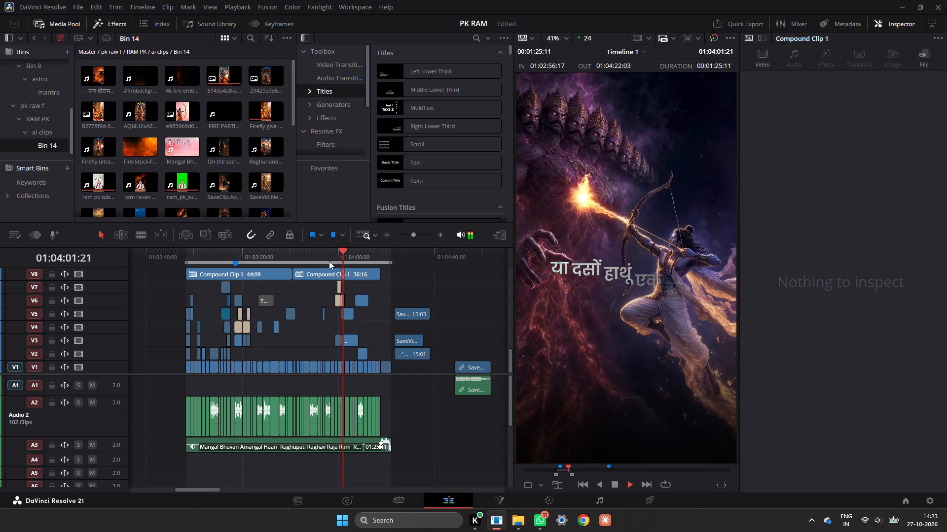
pyautogui.press('space')
pyautogui.press('space')
pyautogui.press('space')
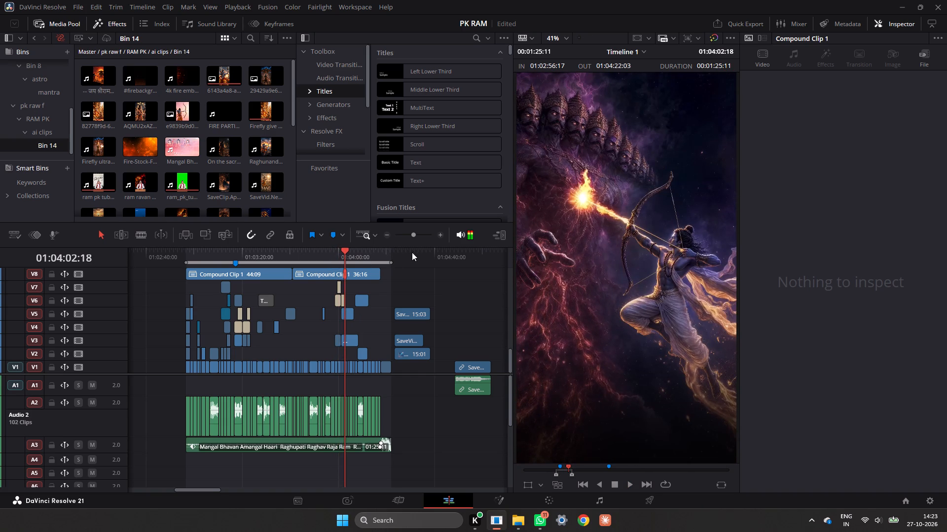
# Disable the parked burning Ravana clip on V5 and the giant-shadow clip on V3 to view the clips beneath.
pyautogui.moveTo(380, 255); pyautogui.dragTo(404, 256)
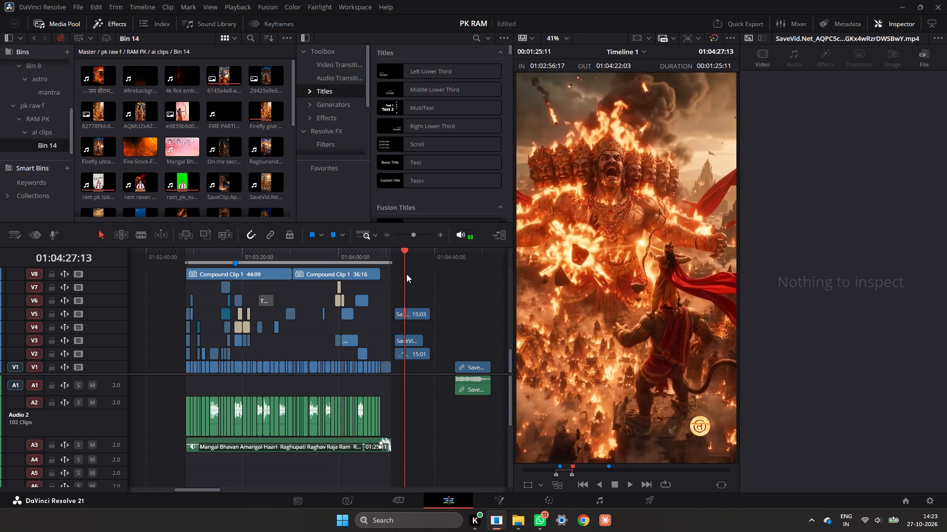
pyautogui.click(404, 310)
pyautogui.press('d')
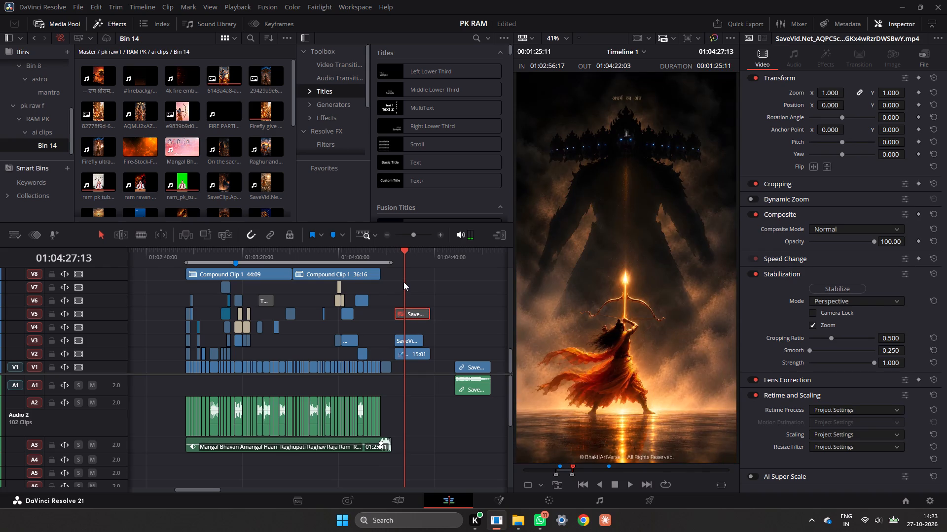
pyautogui.moveTo(403, 269); pyautogui.dragTo(400, 274)
pyautogui.click(402, 345)
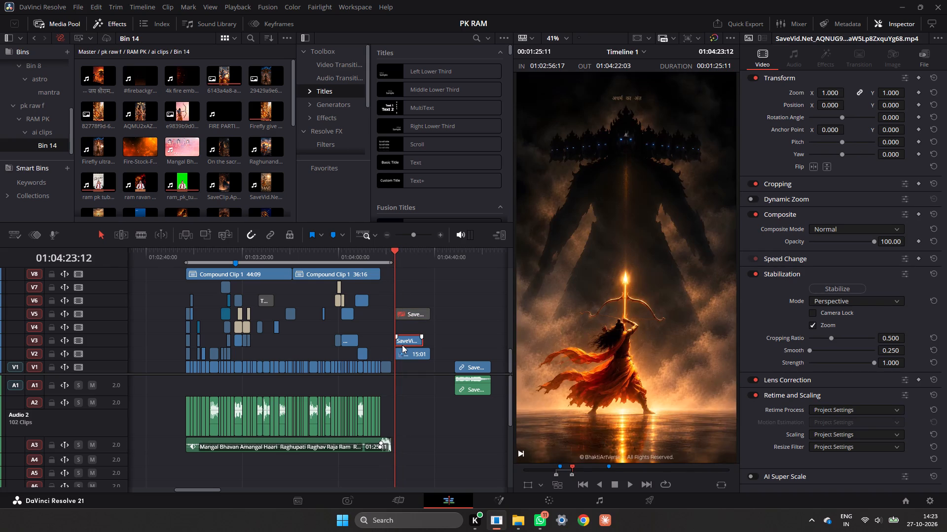
pyautogui.press('d')
pyautogui.moveTo(392, 259); pyautogui.dragTo(418, 264)
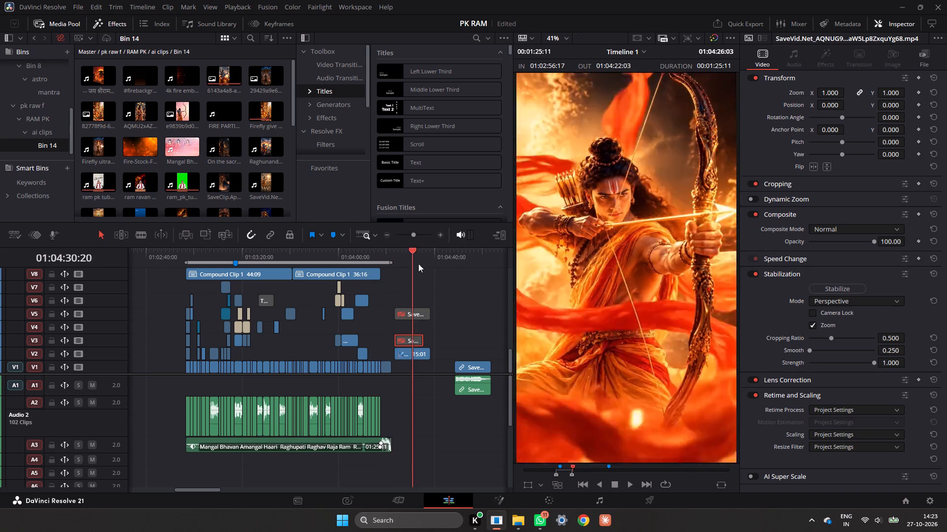
# Scrub and play the parked red-sky clip of Ram facing ten-headed Ravana on V1.
pyautogui.moveTo(418, 264); pyautogui.dragTo(459, 292)
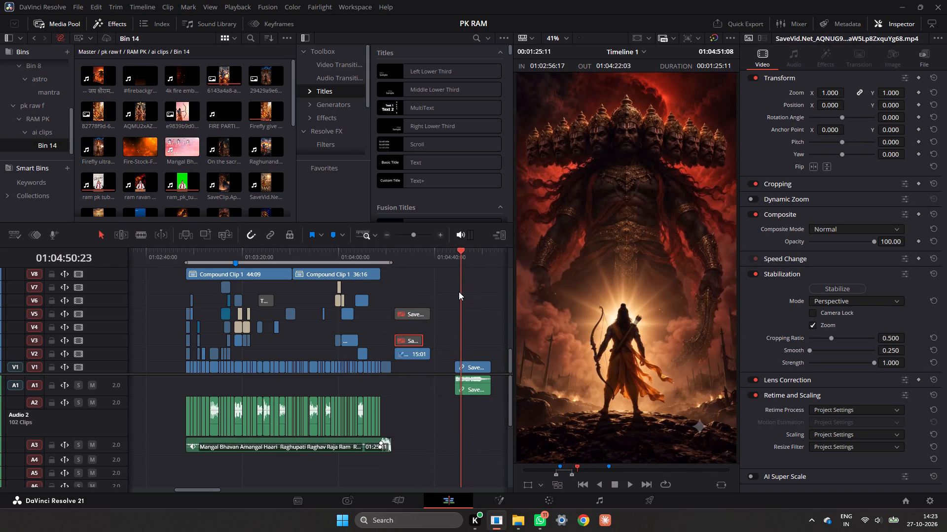
pyautogui.moveTo(459, 292); pyautogui.dragTo(472, 294)
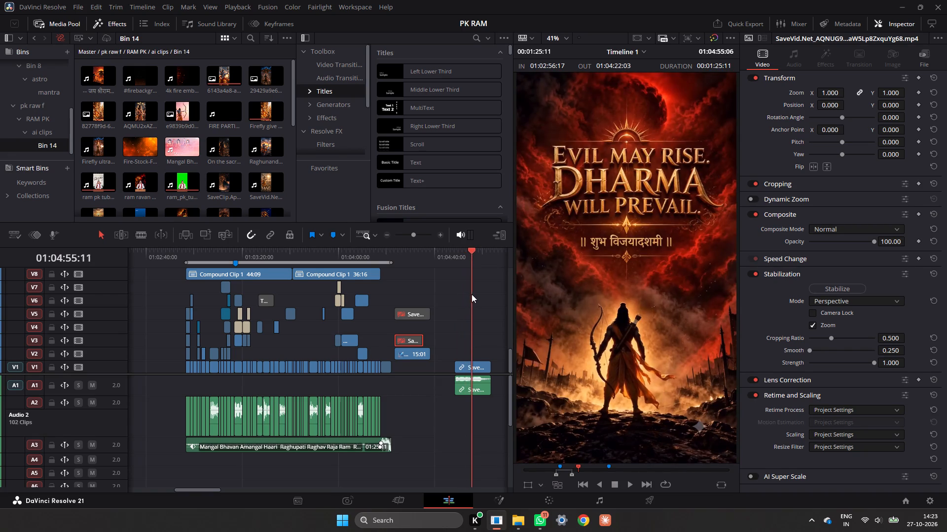
pyautogui.moveTo(472, 294); pyautogui.dragTo(460, 303)
pyautogui.press('space')
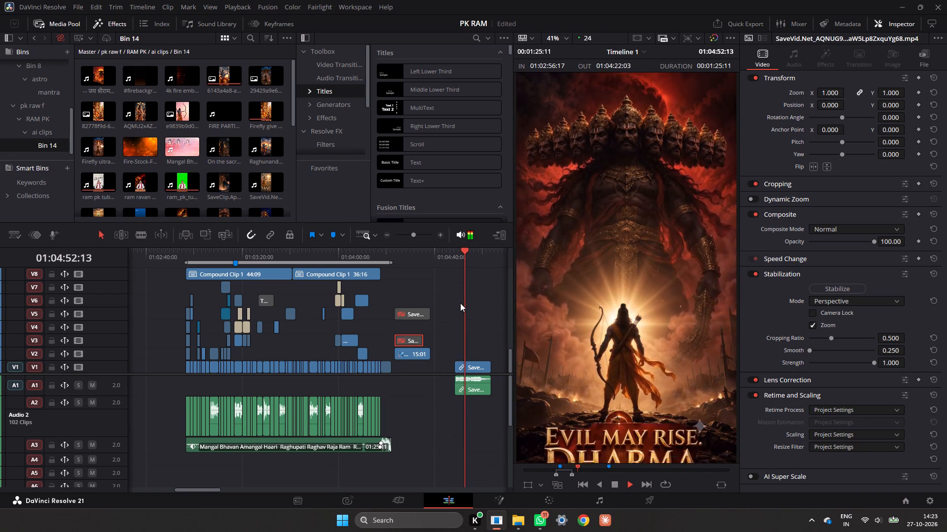
pyautogui.press('space')
# Enable the disabled "The warrior within" clip on V6 near 01:03:29 and play it through.
pyautogui.moveTo(344, 257); pyautogui.dragTo(338, 260)
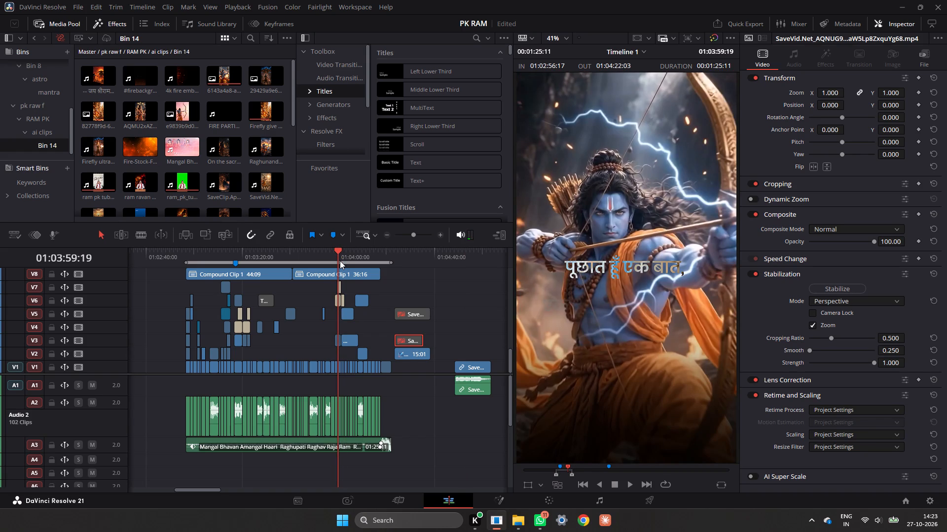
pyautogui.click(266, 258)
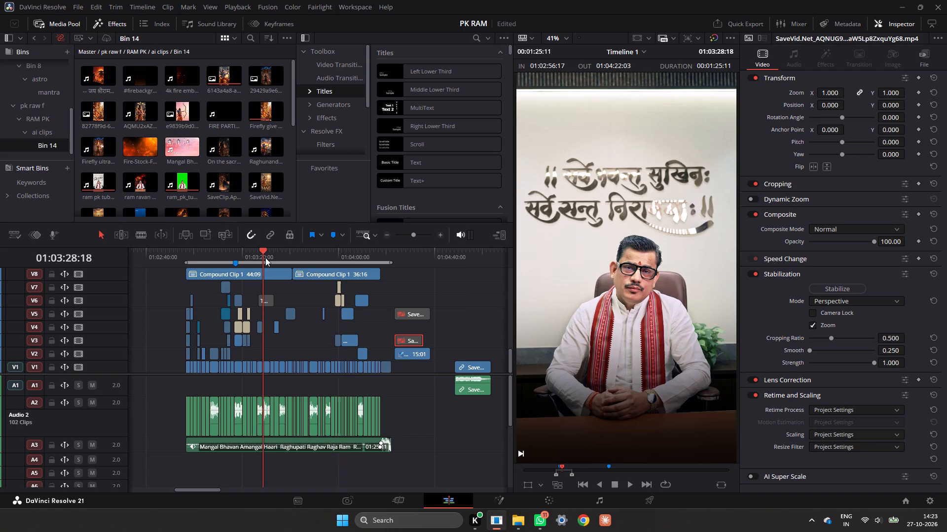
pyautogui.press('space')
pyautogui.press('space')
pyautogui.click(264, 302)
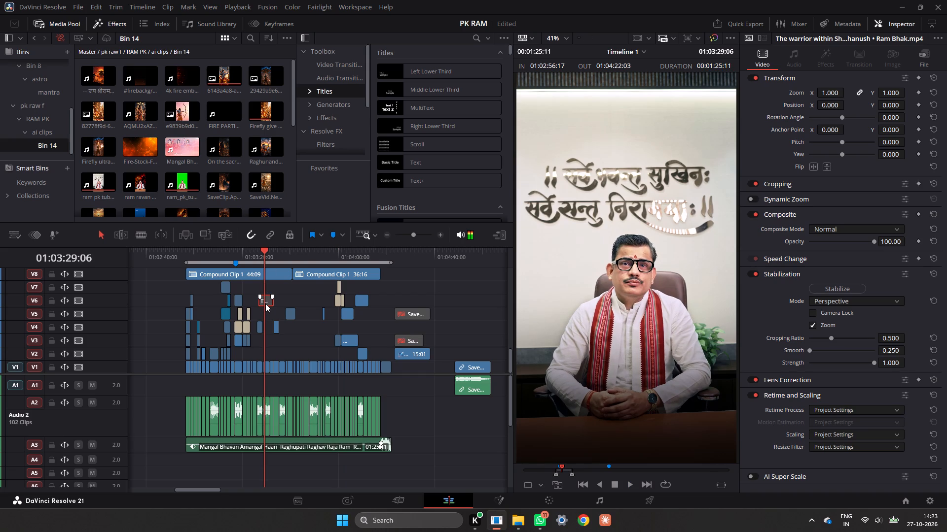
pyautogui.press('d')
pyautogui.press('space')
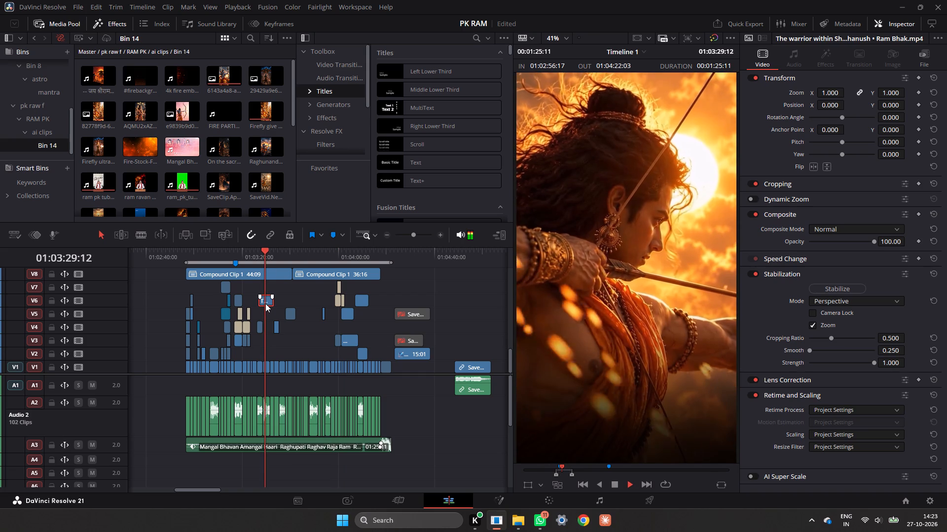
pyautogui.press('space')
pyautogui.press('space')
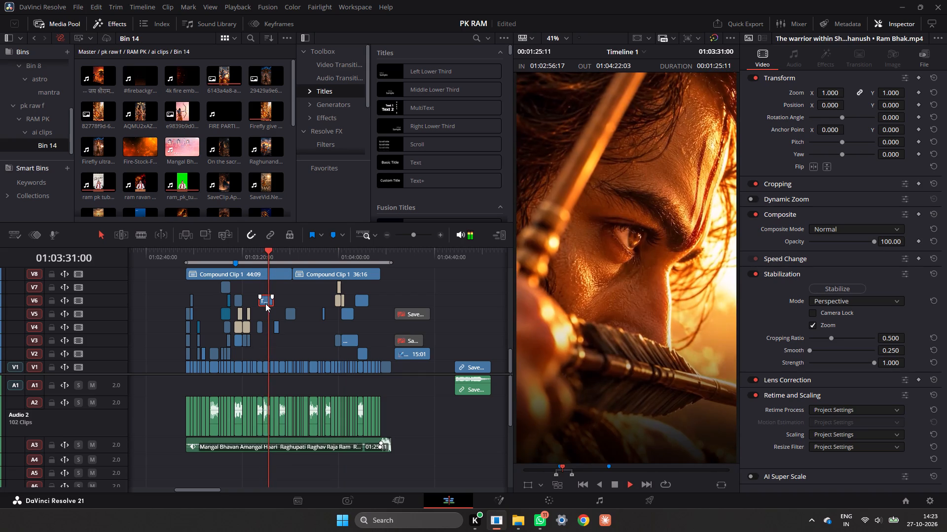
pyautogui.press('space')
# Move the "The warrior within" clip from V6 down to V3, about 20 seconds further along the timeline.
pyautogui.moveTo(265, 303); pyautogui.dragTo(314, 331)
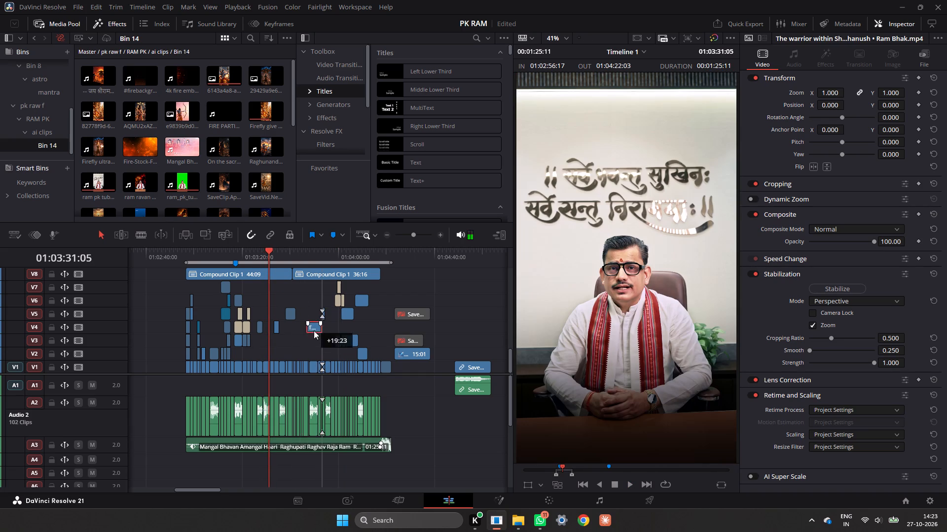
pyautogui.moveTo(314, 331); pyautogui.dragTo(315, 341)
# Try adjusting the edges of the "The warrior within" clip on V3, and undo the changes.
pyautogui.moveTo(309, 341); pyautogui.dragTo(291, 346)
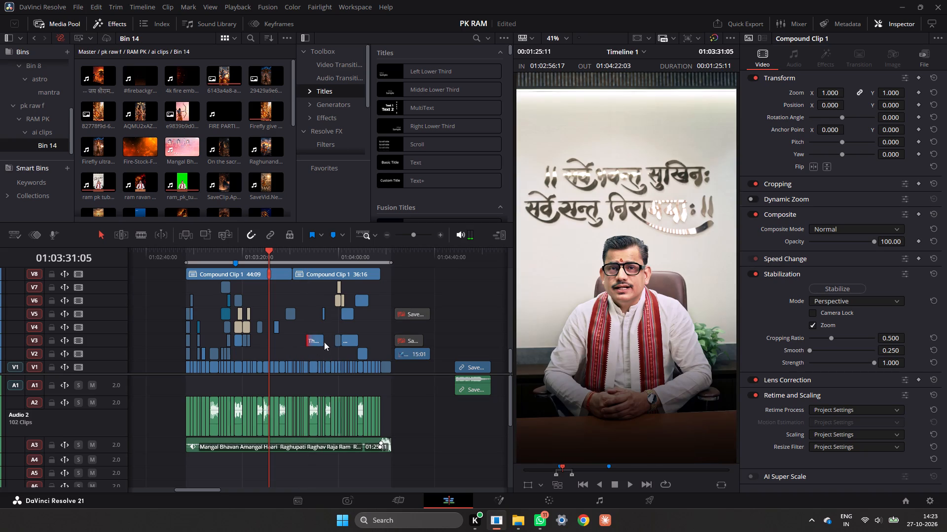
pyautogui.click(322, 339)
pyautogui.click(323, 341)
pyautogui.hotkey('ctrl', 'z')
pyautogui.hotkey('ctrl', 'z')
# Move the "The warrior within" clip to V2, extend its end to a length of 11:07, and skim the footage.
pyautogui.moveTo(318, 345); pyautogui.dragTo(292, 350)
pyautogui.click(293, 356)
pyautogui.moveTo(295, 357); pyautogui.dragTo(317, 357)
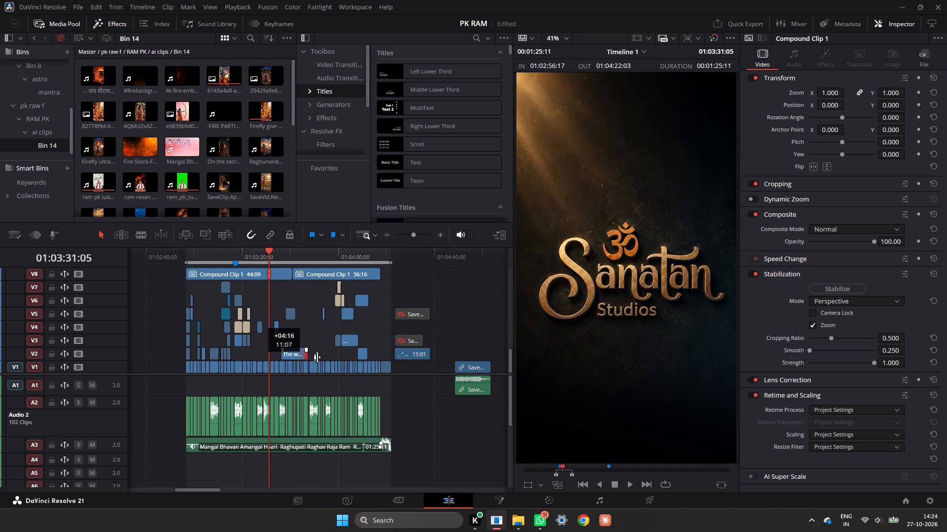
pyautogui.moveTo(317, 357); pyautogui.dragTo(321, 358)
pyautogui.click(290, 269)
pyautogui.moveTo(285, 259); pyautogui.dragTo(287, 261)
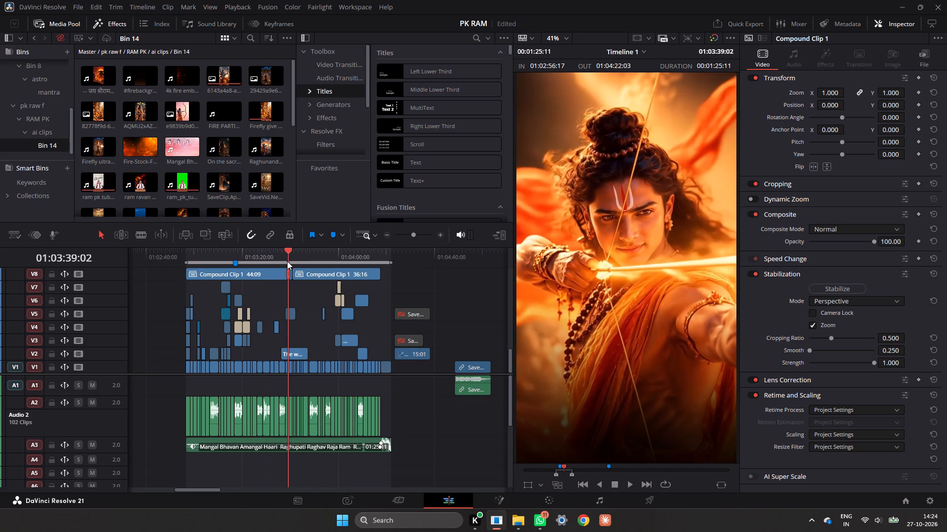
pyautogui.moveTo(287, 261); pyautogui.dragTo(299, 273)
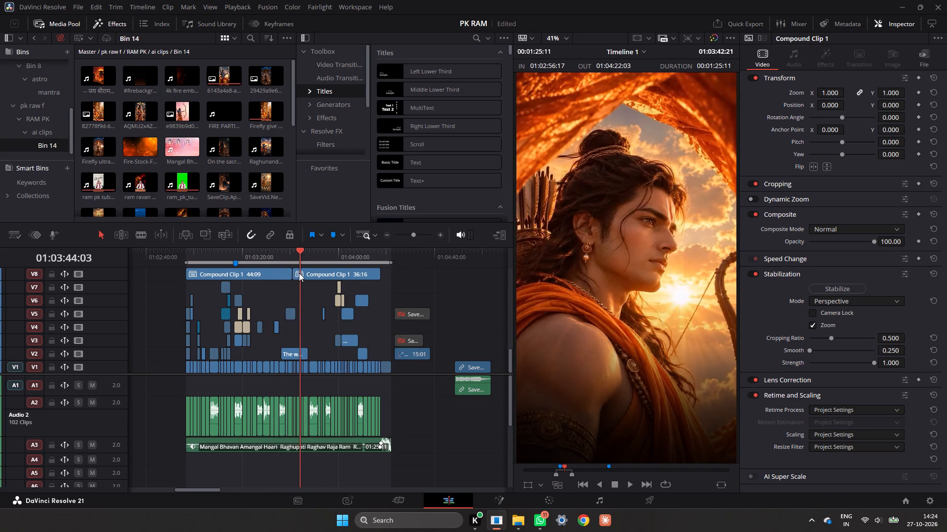
pyautogui.moveTo(299, 273); pyautogui.dragTo(304, 275)
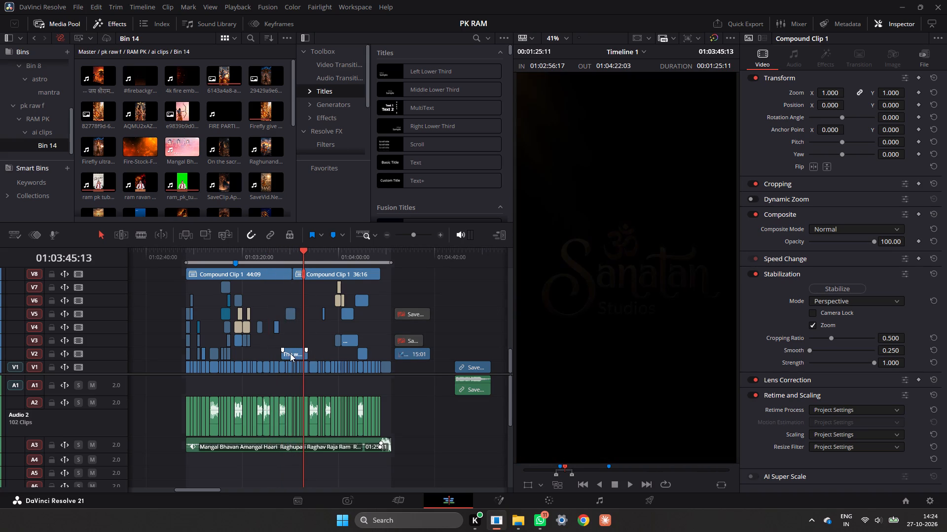
# Shift the extended clip along V2 to start at about 01:03:45, and review it against the narration.
pyautogui.moveTo(290, 353); pyautogui.dragTo(310, 351)
pyautogui.moveTo(299, 253); pyautogui.dragTo(308, 256)
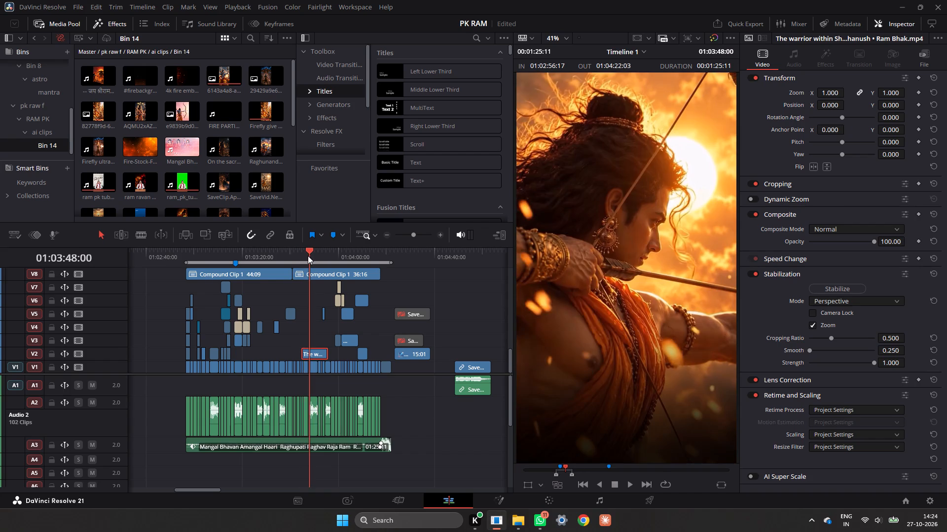
pyautogui.moveTo(308, 256); pyautogui.dragTo(318, 265)
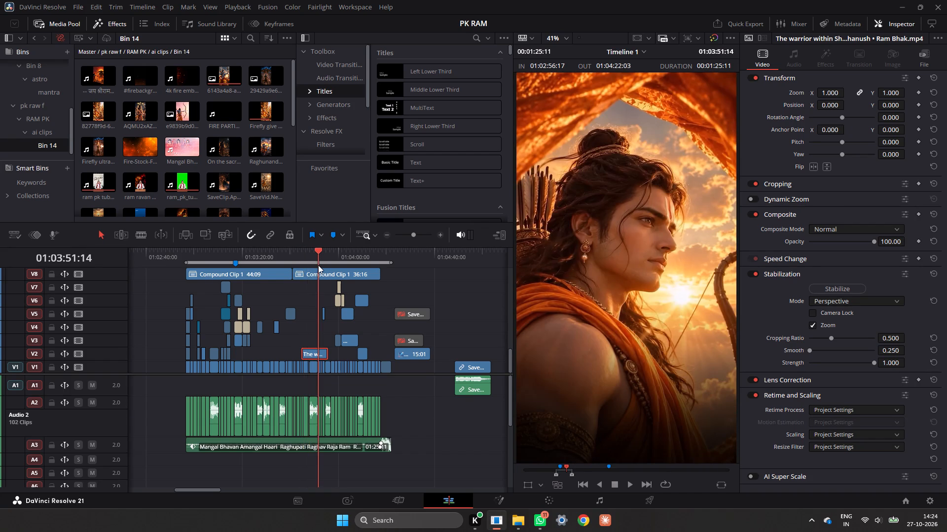
pyautogui.moveTo(318, 265); pyautogui.dragTo(318, 266)
pyautogui.press('space')
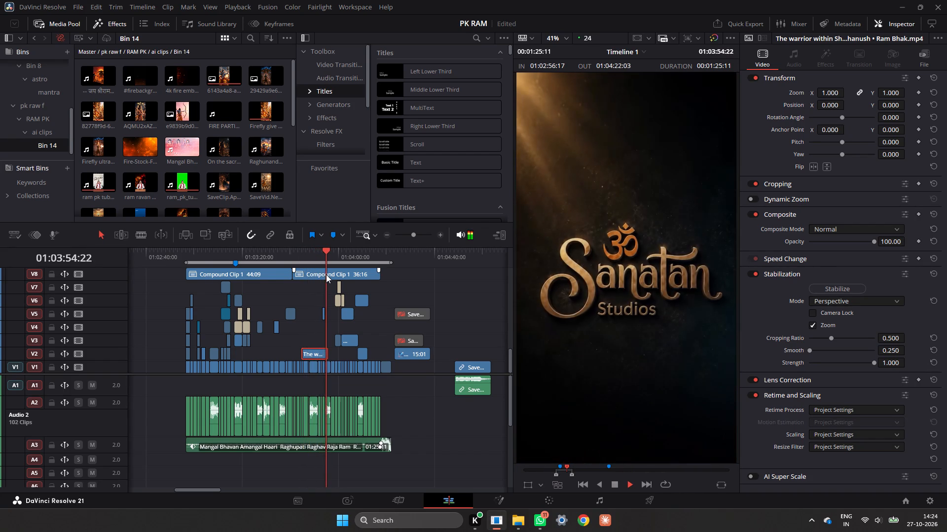
pyautogui.press('space')
# Trim the end of the "The warrior within" clip on V2 to about 01:03:53, cutting off its Sanatan Studios logo, and play it.
pyautogui.moveTo(328, 355); pyautogui.dragTo(324, 353)
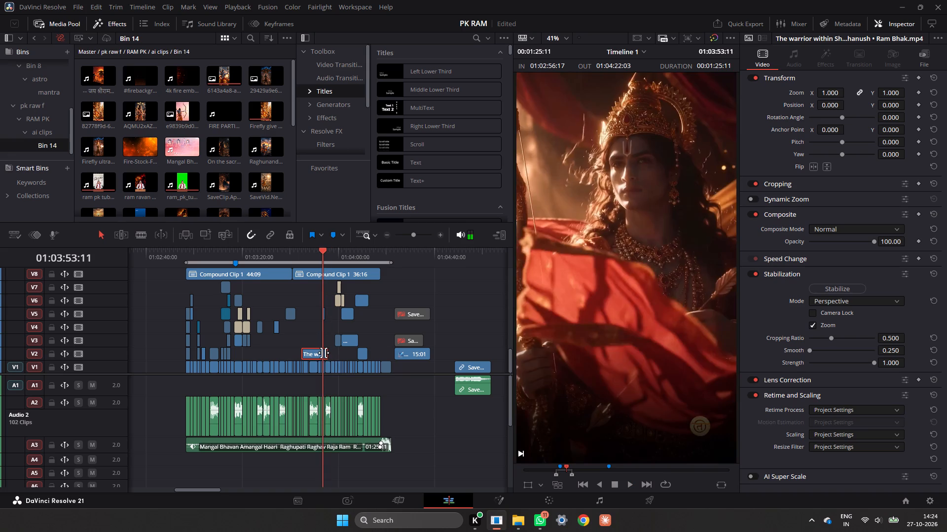
pyautogui.moveTo(324, 353); pyautogui.dragTo(311, 352)
pyautogui.moveTo(327, 356); pyautogui.dragTo(321, 355)
pyautogui.press('space')
pyautogui.press('space')
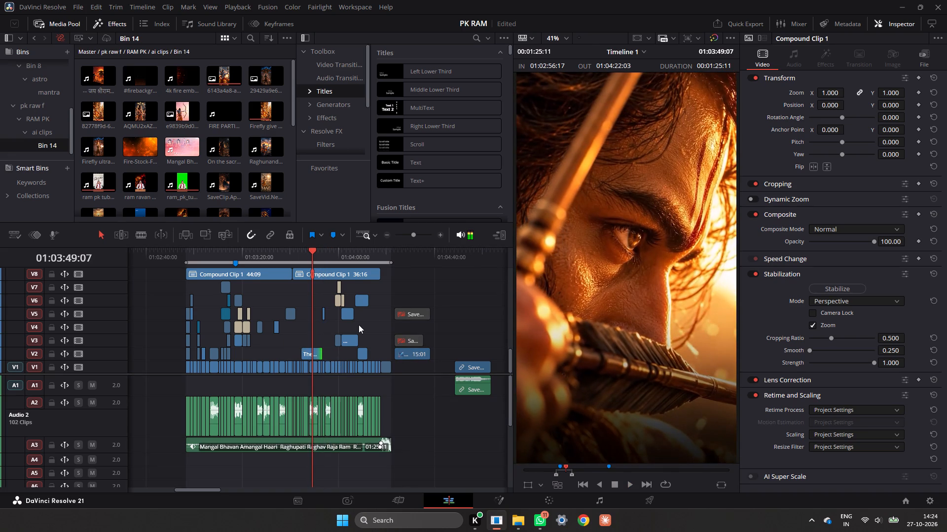
pyautogui.press('space')
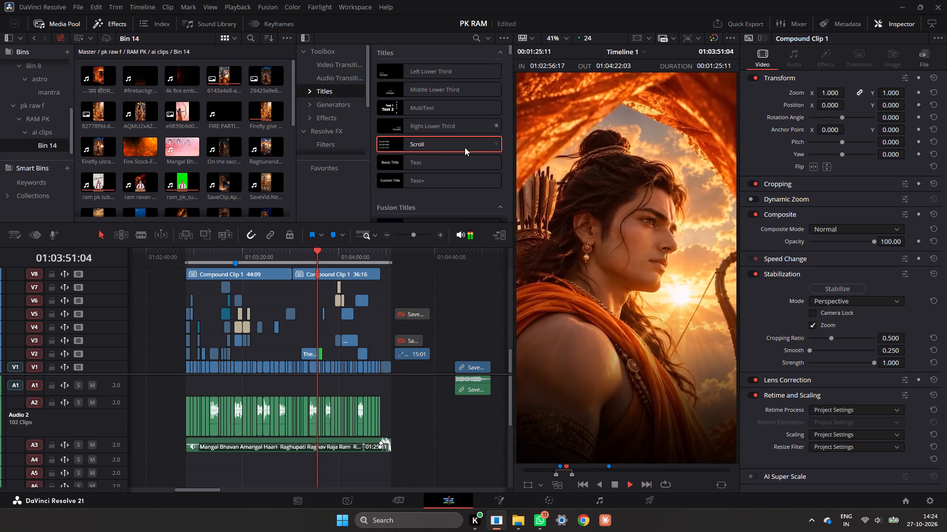
pyautogui.press('space')
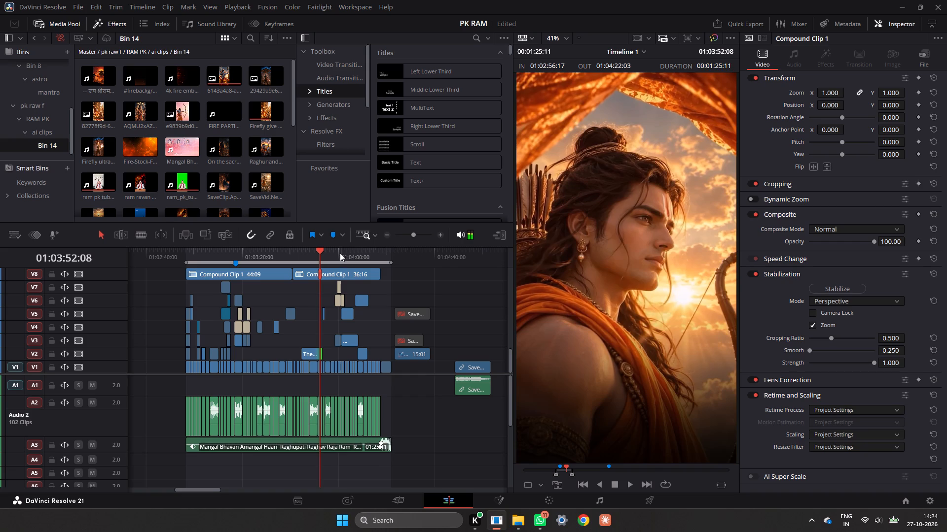
pyautogui.click(340, 250)
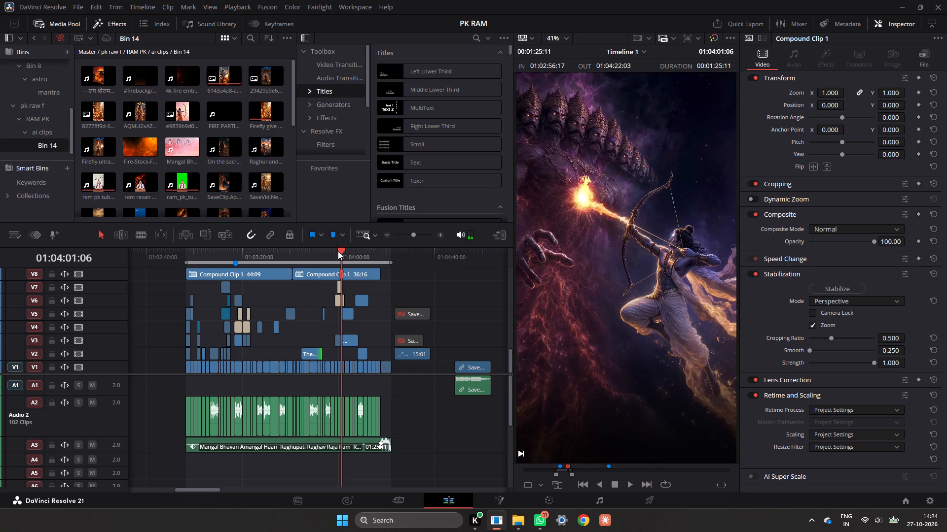
# Copy the 04:01 adjustment clip from V5 near 01:03:11 and park the copy on V4 at about 01:04:12.
pyautogui.click(231, 254)
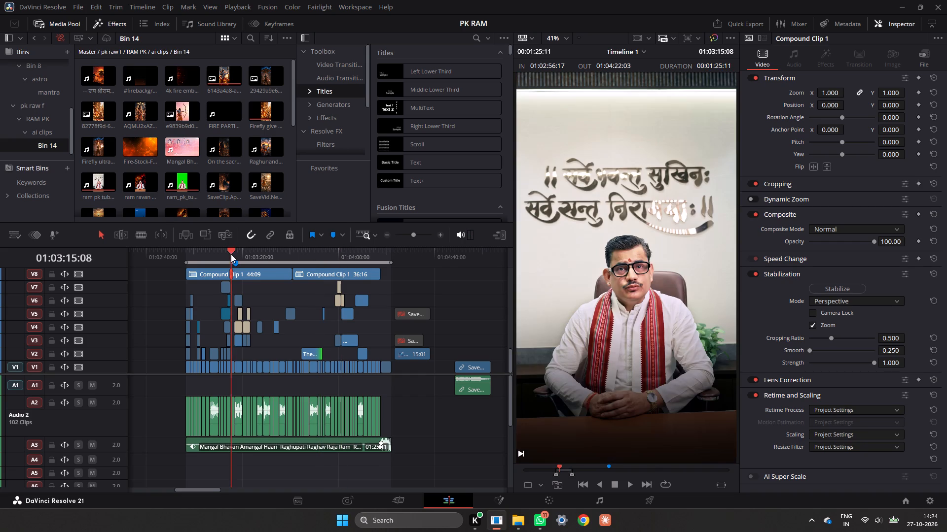
pyautogui.tripleClick(438, 235)
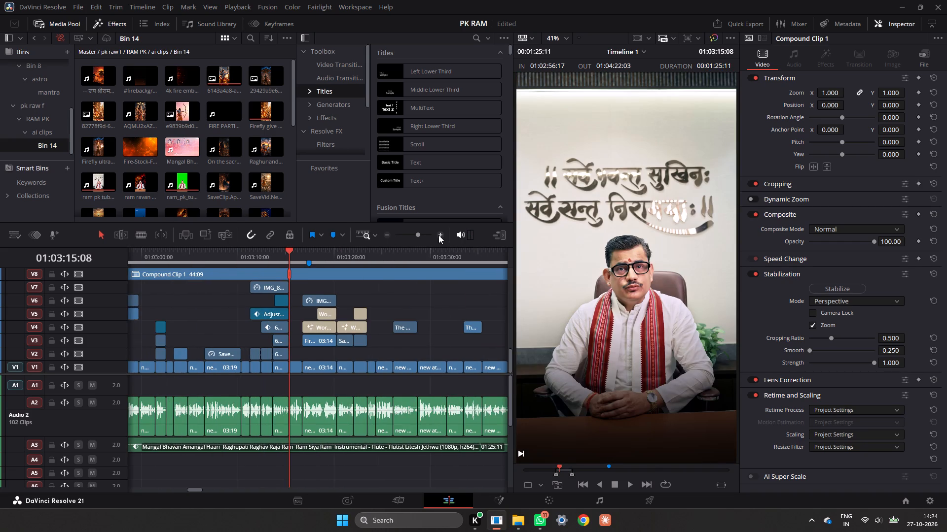
pyautogui.click(300, 313)
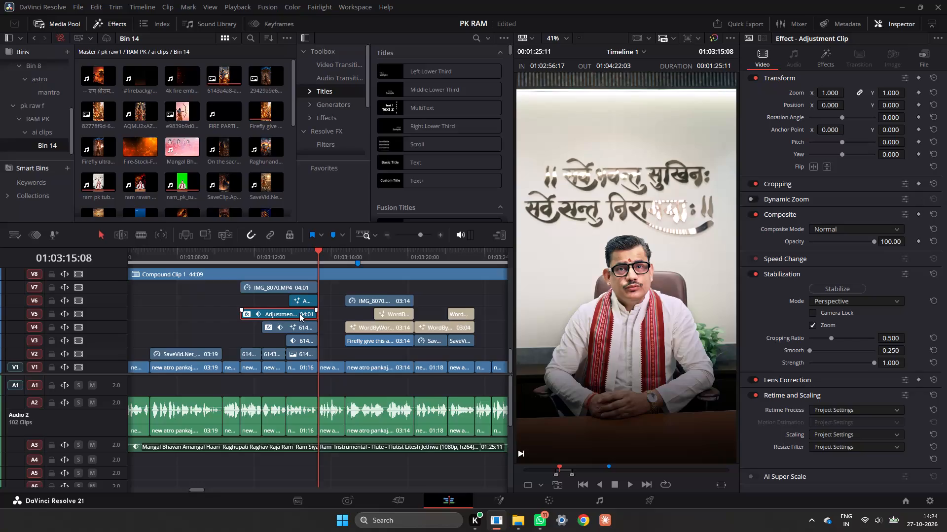
pyautogui.keyDown('ctrl'); pyautogui.scroll(-2, 299, 313); pyautogui.keyUp('ctrl')
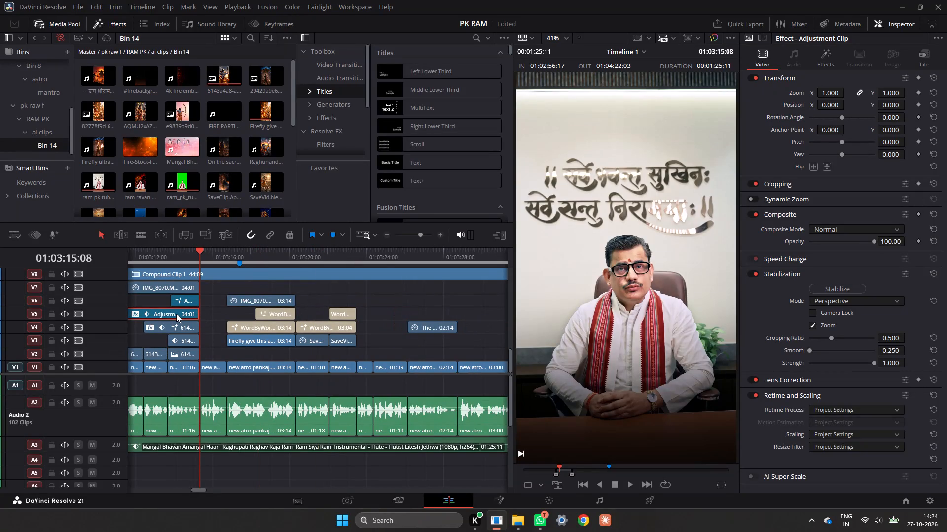
pyautogui.keyDown('alt'); pyautogui.moveTo(176, 314); pyautogui.dragTo(416, 294); pyautogui.keyUp('alt')
pyautogui.keyDown('ctrl'); pyautogui.scroll(-1, 417, 294); pyautogui.keyUp('ctrl')
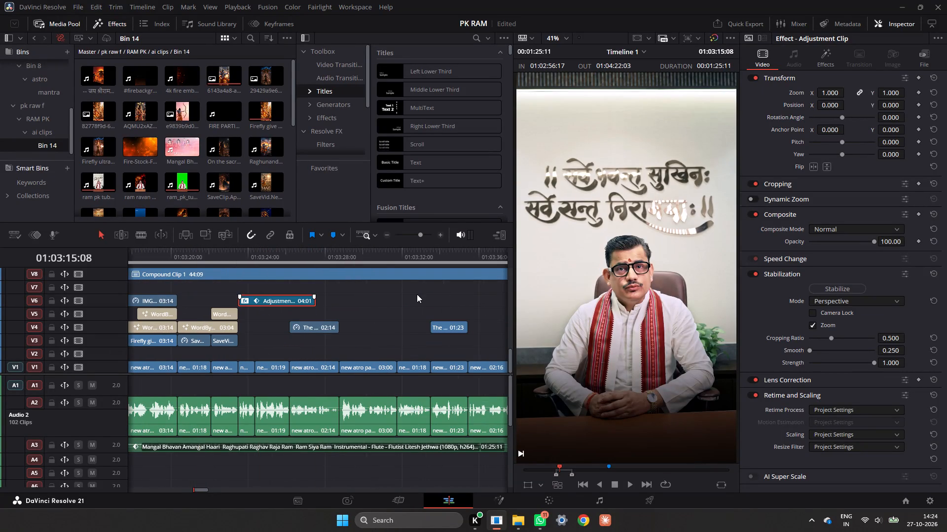
pyautogui.keyDown('ctrl'); pyautogui.scroll(-1, 417, 294); pyautogui.keyUp('ctrl')
pyautogui.doubleClick(389, 238)
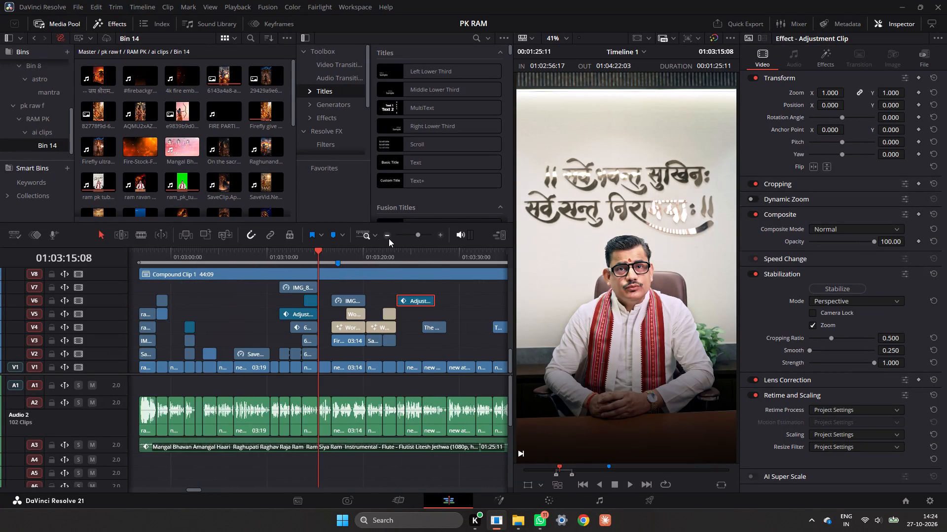
pyautogui.moveTo(365, 300); pyautogui.dragTo(440, 295)
pyautogui.keyDown('ctrl'); pyautogui.scroll(-2, 440, 295); pyautogui.keyUp('ctrl')
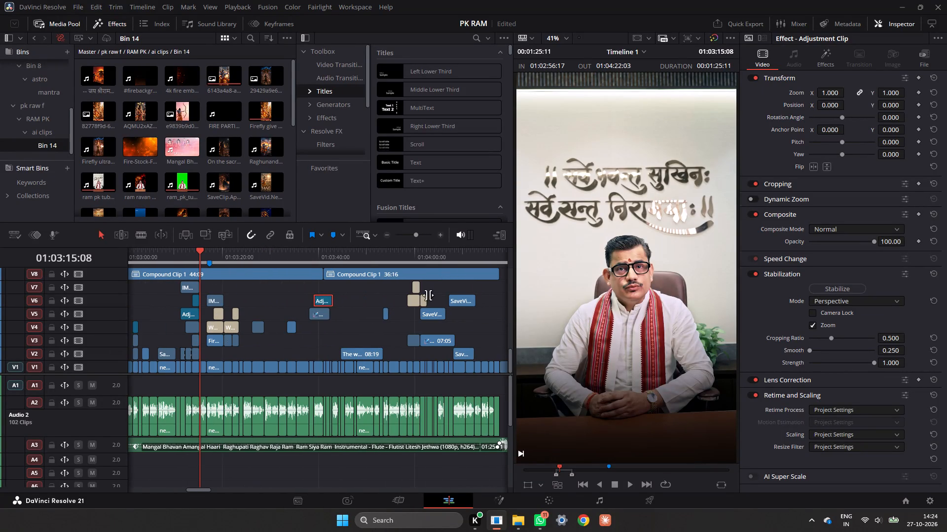
pyautogui.moveTo(319, 298); pyautogui.dragTo(481, 332)
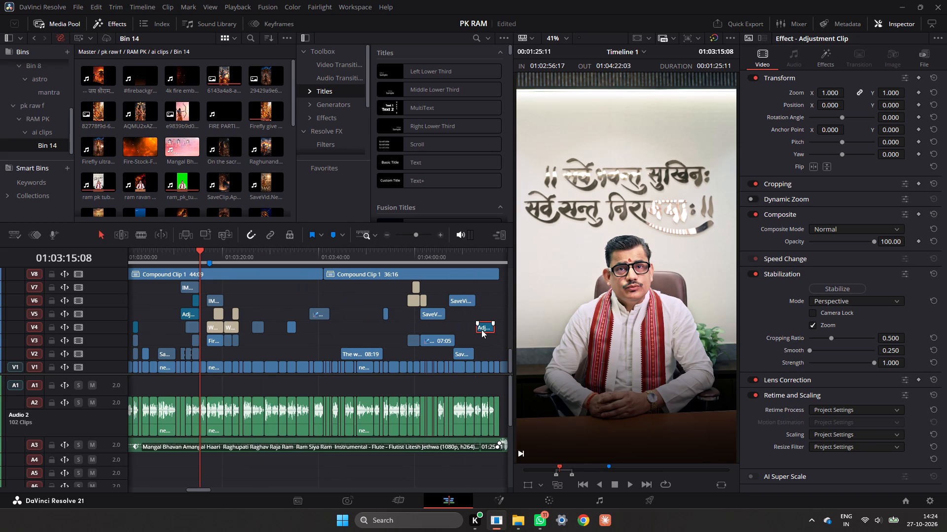
# Move the SaveVid.Net_AQNcCMT clip from V5 to V4, and place the copied adjustment clip directly above its start on V5, at about 01:04:01.
pyautogui.keyDown('ctrl'); pyautogui.scroll(-3, 481, 329); pyautogui.keyUp('ctrl')
pyautogui.moveTo(252, 250); pyautogui.dragTo(242, 253)
pyautogui.press('space')
pyautogui.press('space')
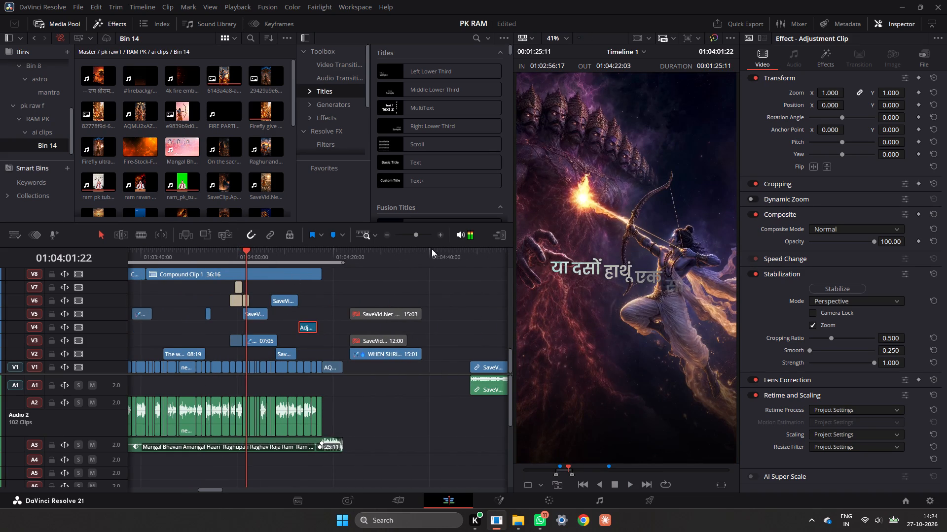
pyautogui.doubleClick(442, 237)
pyautogui.moveTo(344, 314); pyautogui.dragTo(343, 323)
pyautogui.keyDown('ctrl'); pyautogui.scroll(-1, 392, 324); pyautogui.keyUp('ctrl')
pyautogui.moveTo(458, 332); pyautogui.dragTo(368, 322)
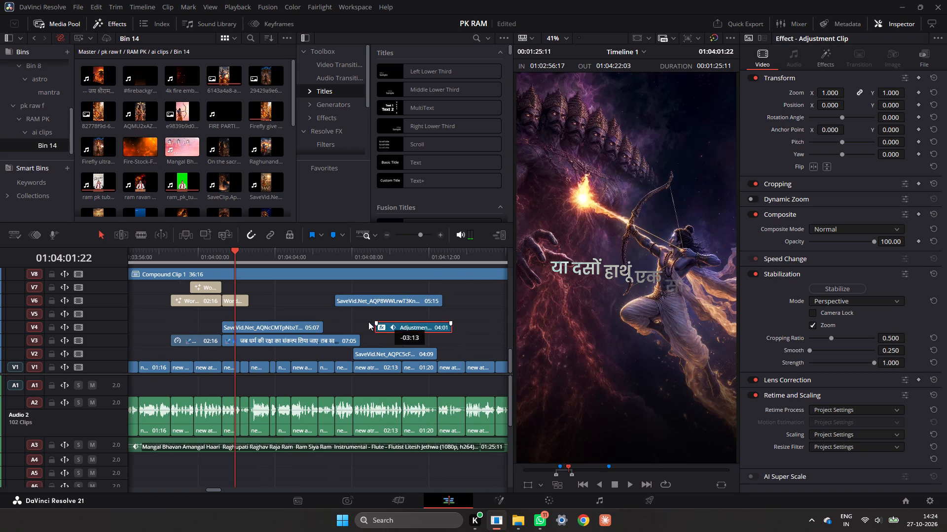
pyautogui.moveTo(368, 322); pyautogui.dragTo(238, 315)
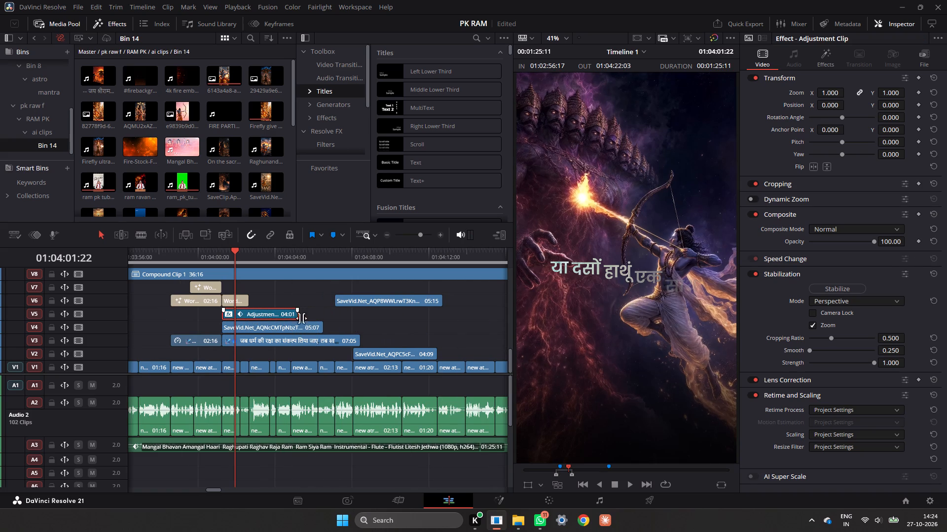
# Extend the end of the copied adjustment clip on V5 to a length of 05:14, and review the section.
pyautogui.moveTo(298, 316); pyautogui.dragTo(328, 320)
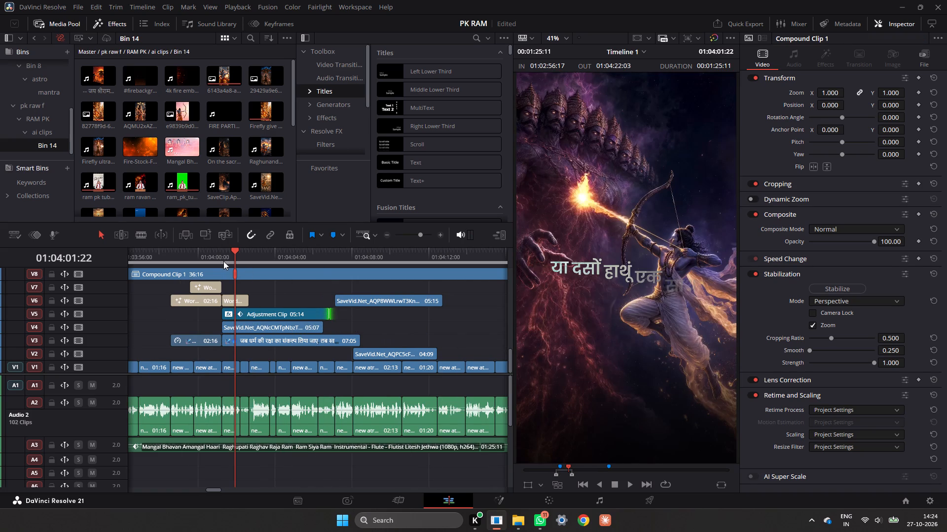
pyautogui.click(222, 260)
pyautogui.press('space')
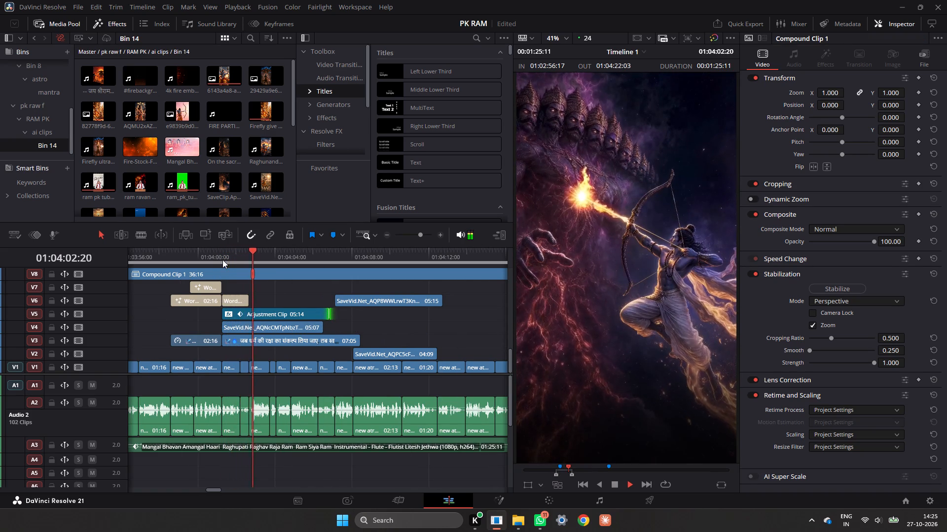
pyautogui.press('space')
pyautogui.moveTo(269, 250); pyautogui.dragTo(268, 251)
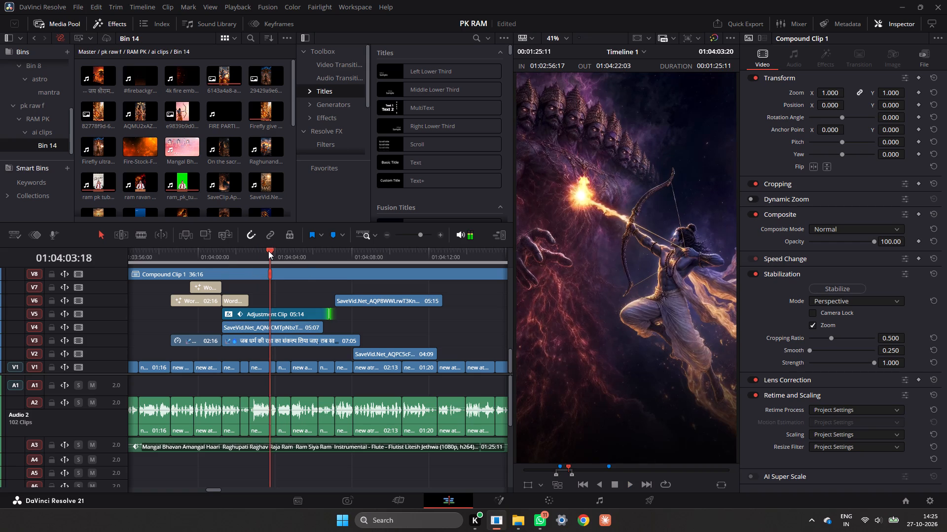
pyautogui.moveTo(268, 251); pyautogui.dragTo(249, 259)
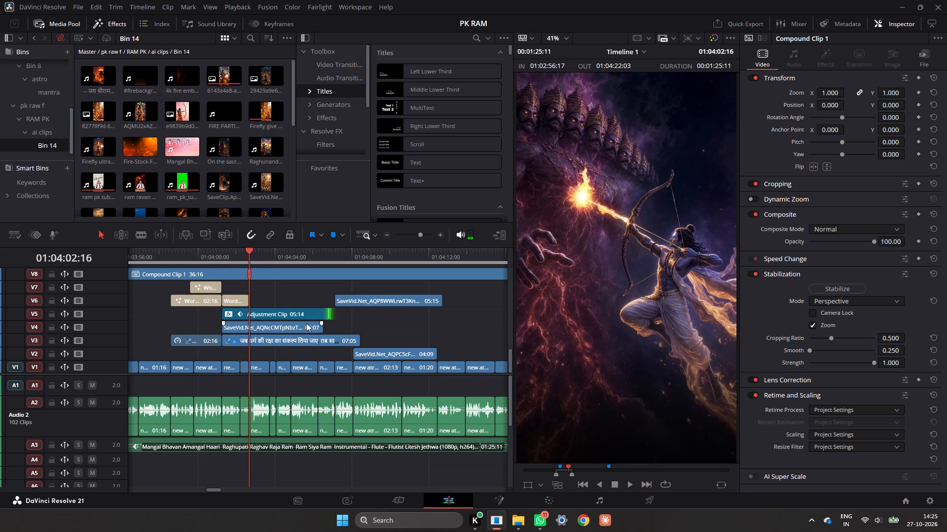
# Trim the ends of the adjustment clip on V5 and the SaveVid clip below it to the caption's end, at about 01:04:02:16.
pyautogui.moveTo(327, 317); pyautogui.dragTo(248, 319)
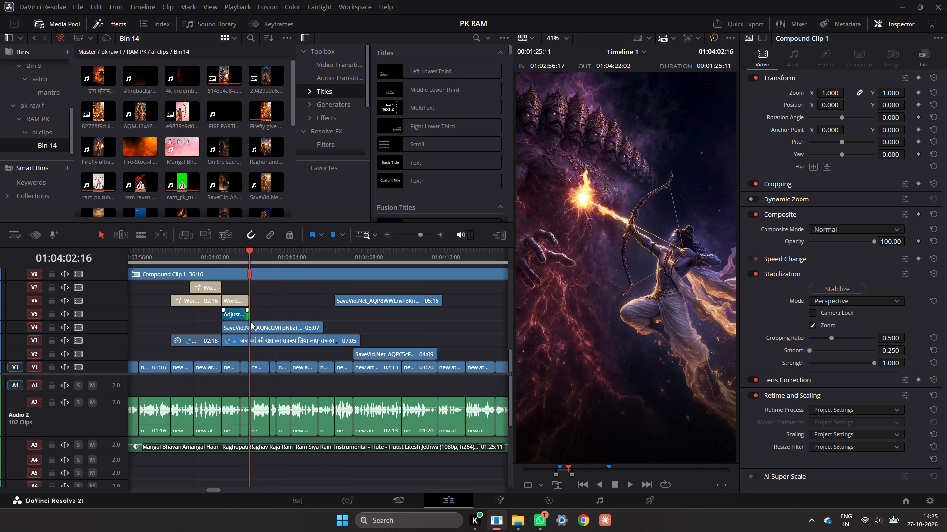
pyautogui.moveTo(322, 329); pyautogui.dragTo(248, 332)
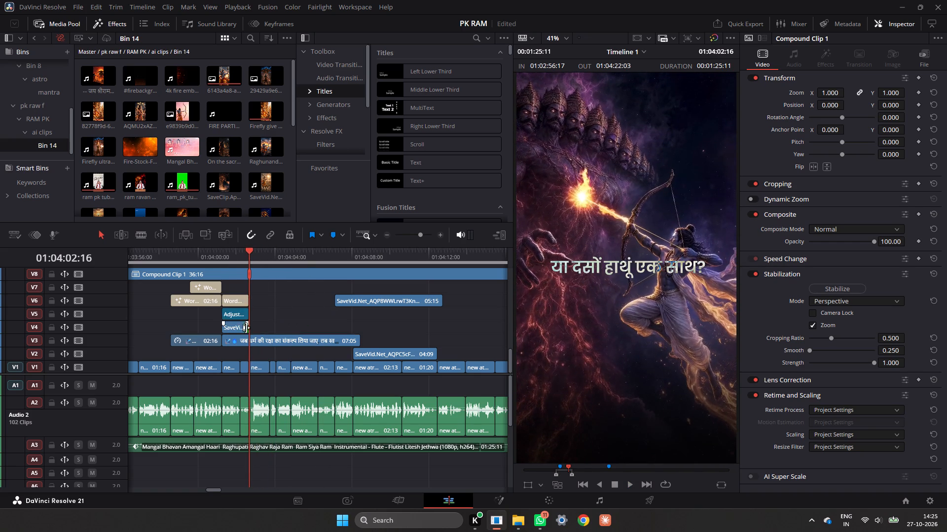
# Play the timeline from about 01:04:01 to 01:04:12 to check the bow and Ravana footage against the narration.
pyautogui.click(225, 258)
pyautogui.press('space')
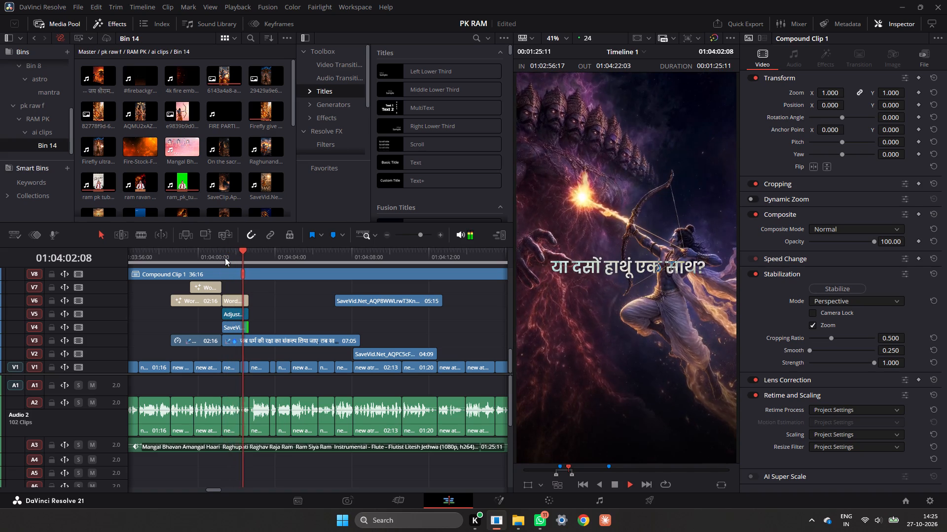
pyautogui.press('space')
pyautogui.press('space')
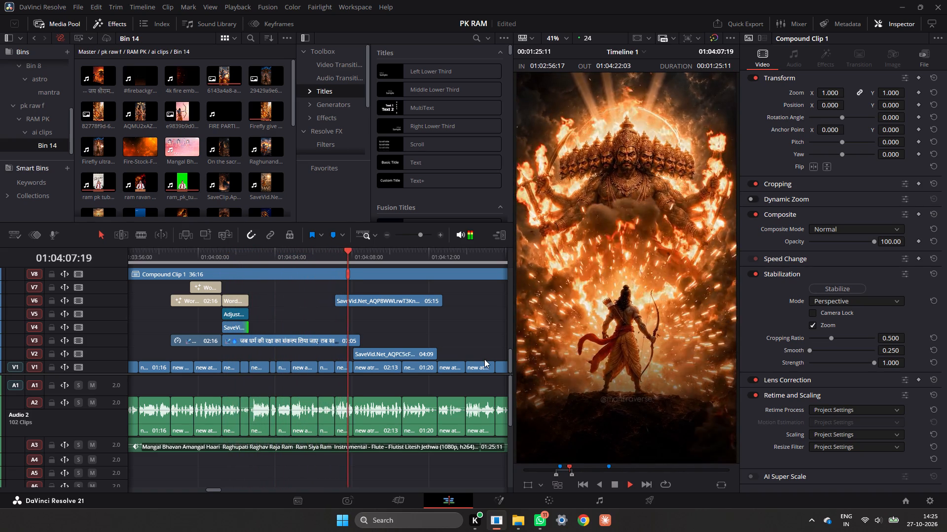
pyautogui.press('space')
pyautogui.press('space')
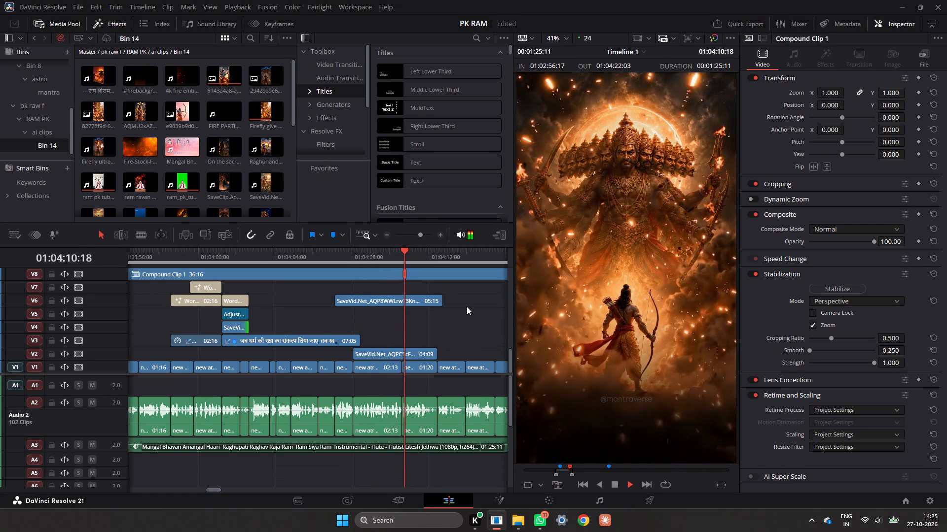
pyautogui.press('space')
pyautogui.moveTo(375, 257); pyautogui.dragTo(357, 264)
pyautogui.press('space')
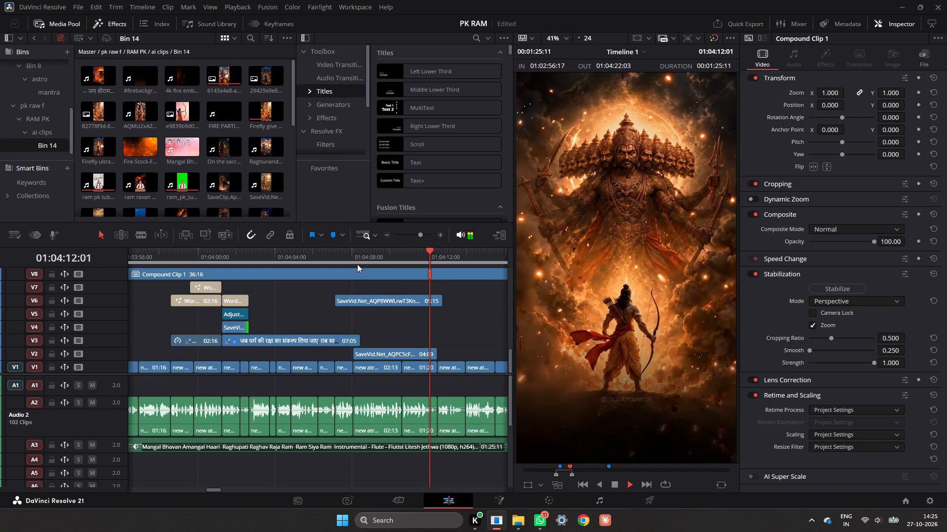
pyautogui.press('space')
# Trim the end of the SaveVid.Net_AQPC5cF clip on V2 to about 01:04:10:15, for a length of 02:13.
pyautogui.moveTo(412, 254); pyautogui.dragTo(406, 254)
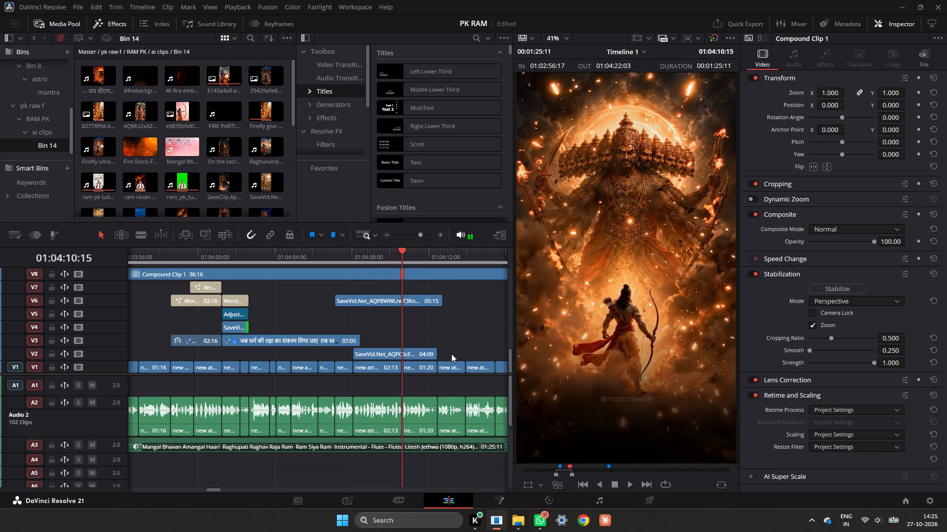
pyautogui.moveTo(431, 357); pyautogui.dragTo(400, 365)
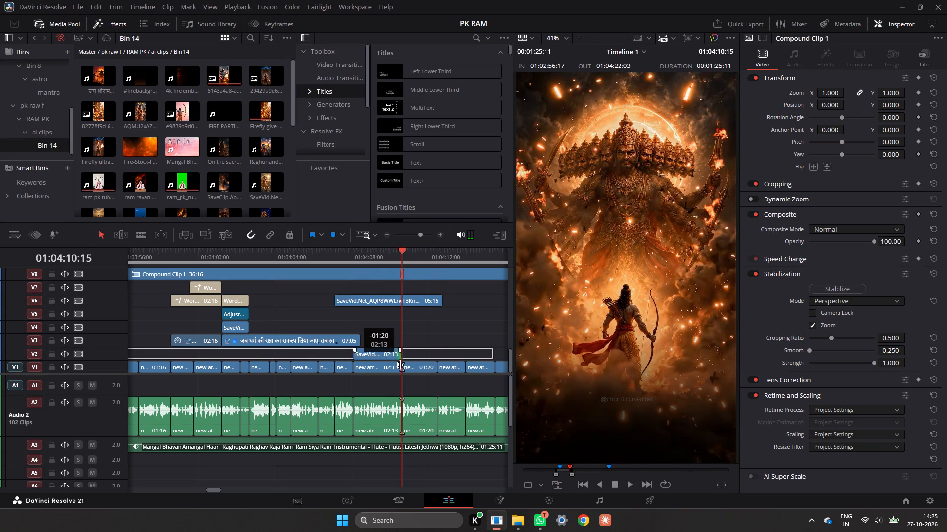
pyautogui.moveTo(400, 365); pyautogui.dragTo(399, 365)
# Disable the SaveVid.Net_AQP8WW clip on V6 and skim the footage beneath it between about 01:04:08 and 01:04:09.
pyautogui.click(395, 300)
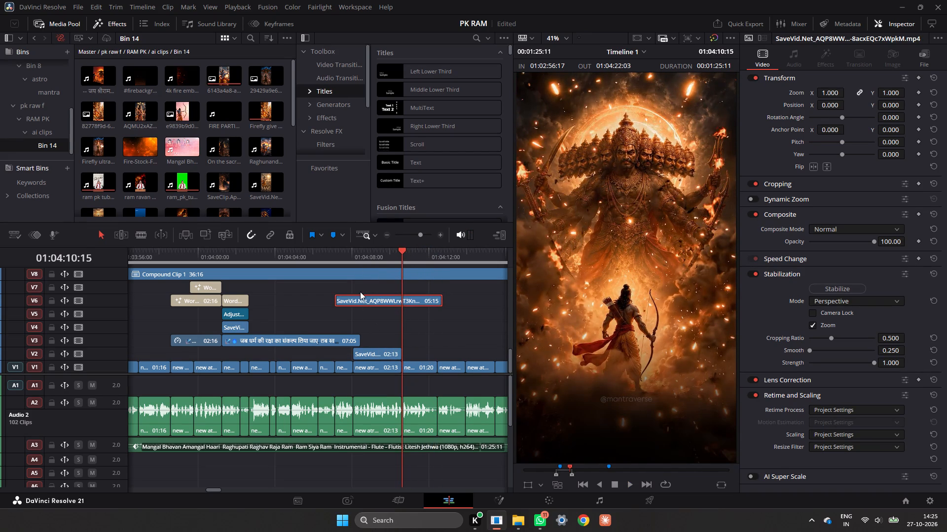
pyautogui.press('d')
pyautogui.moveTo(357, 264); pyautogui.dragTo(368, 263)
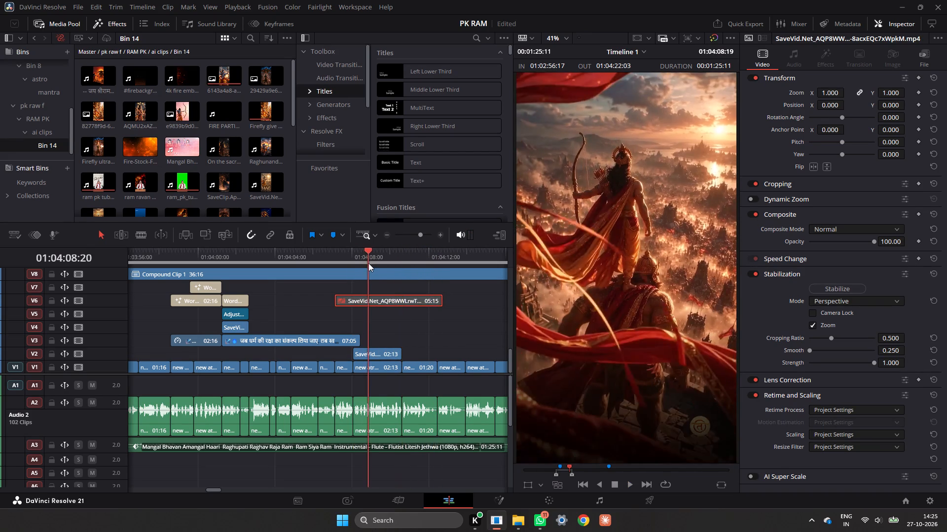
pyautogui.moveTo(368, 263); pyautogui.dragTo(351, 281)
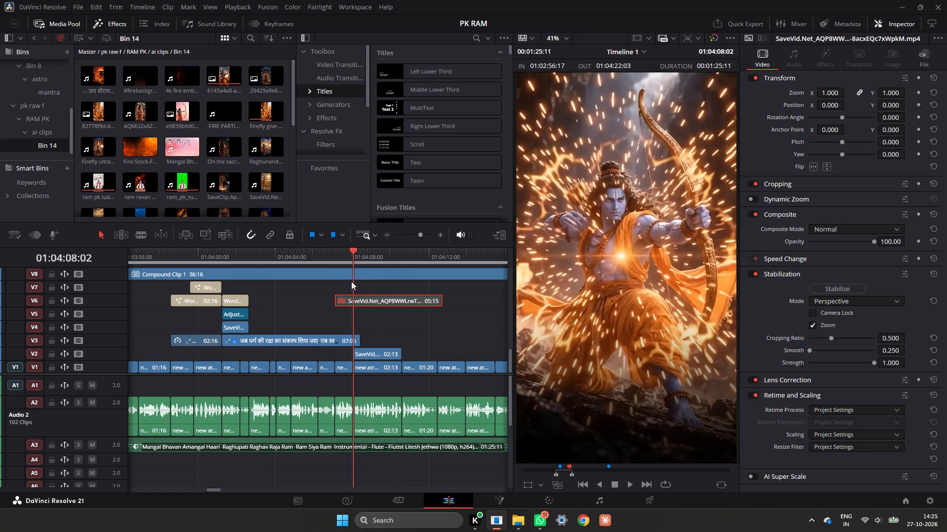
pyautogui.moveTo(351, 281); pyautogui.dragTo(378, 293)
# Move the 02:13 clip from V2 to V5 at about 01:04:13, and re-enable the SaveVid.Net_AQP8WW clip on V6.
pyautogui.moveTo(377, 350); pyautogui.dragTo(436, 344)
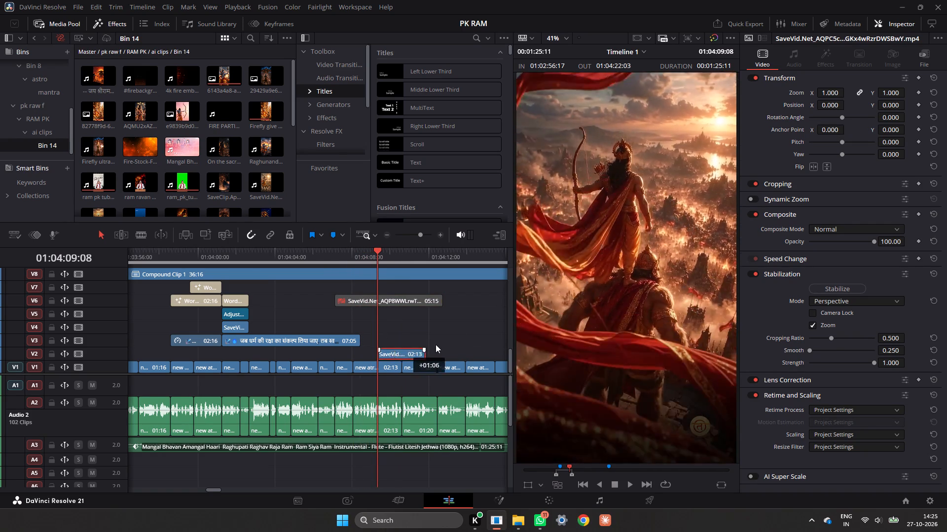
pyautogui.moveTo(436, 344); pyautogui.dragTo(469, 318)
pyautogui.click(401, 299)
pyautogui.press('d')
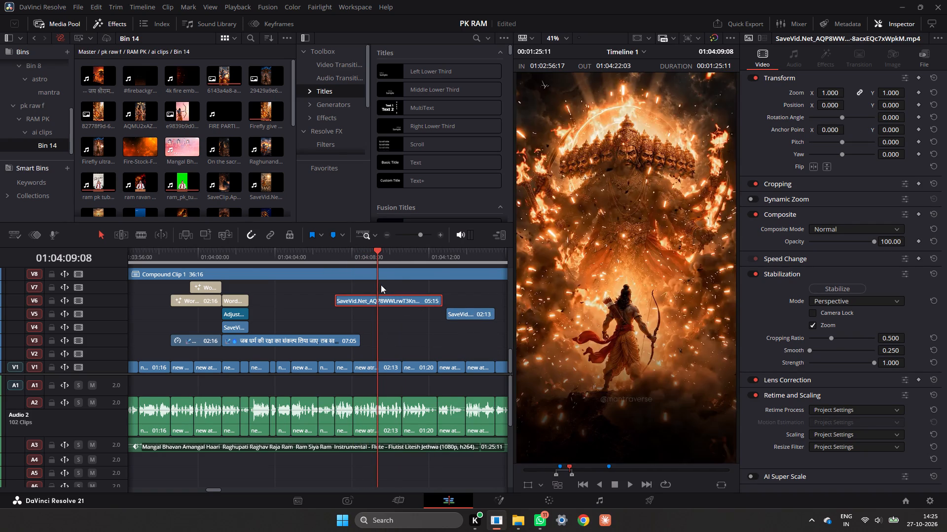
# Trim the SaveVid.Net_AQP8WW clip on V6 to start at about 01:04:08:02 and last 02:13, and play it.
pyautogui.moveTo(375, 260); pyautogui.dragTo(351, 275)
pyautogui.moveTo(335, 302); pyautogui.dragTo(346, 306)
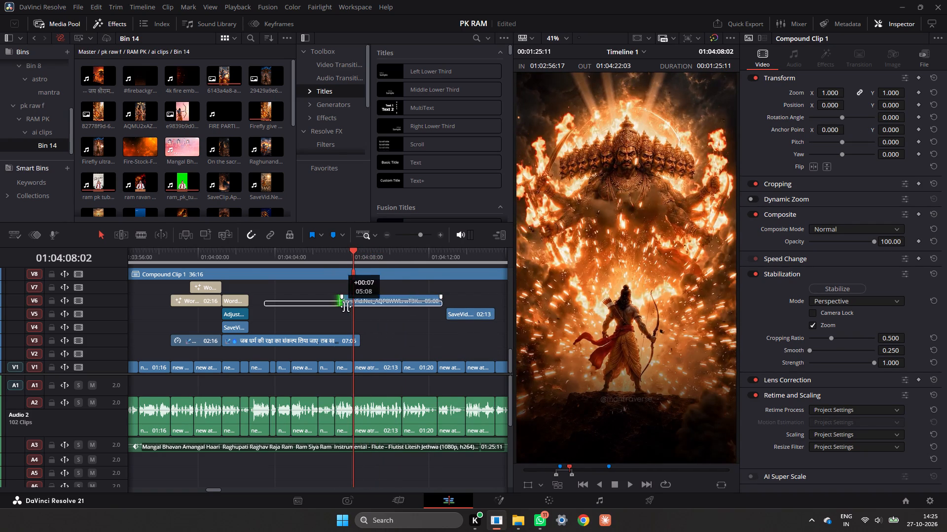
pyautogui.moveTo(346, 306); pyautogui.dragTo(356, 307)
pyautogui.moveTo(440, 301); pyautogui.dragTo(427, 305)
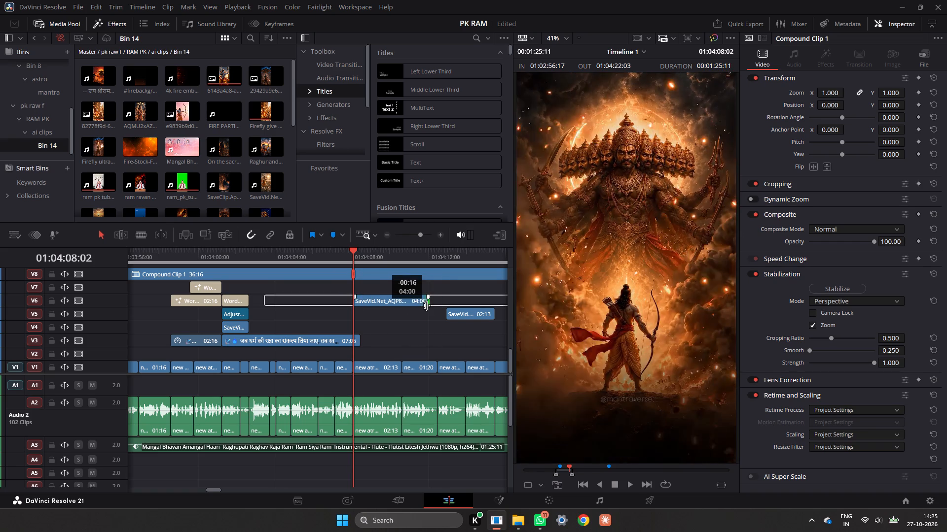
pyautogui.moveTo(427, 305); pyautogui.dragTo(399, 319)
pyautogui.press('space')
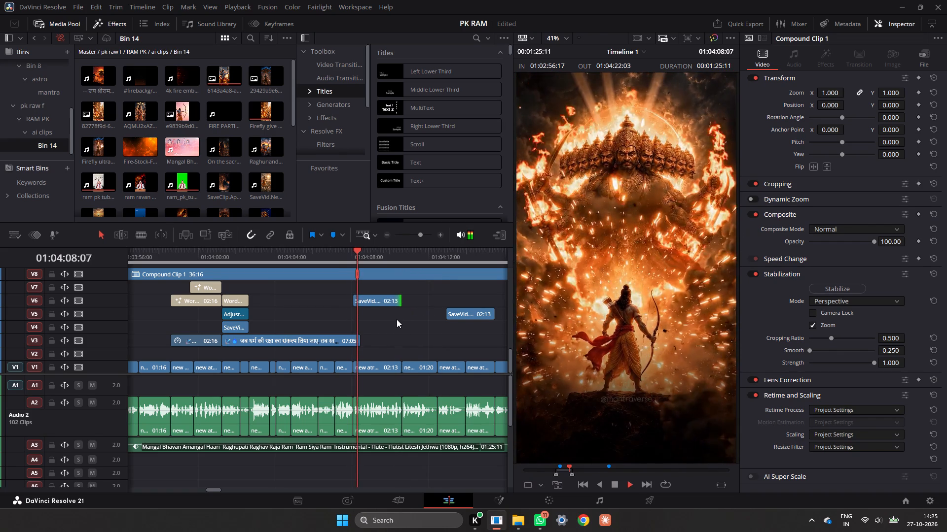
pyautogui.press('space')
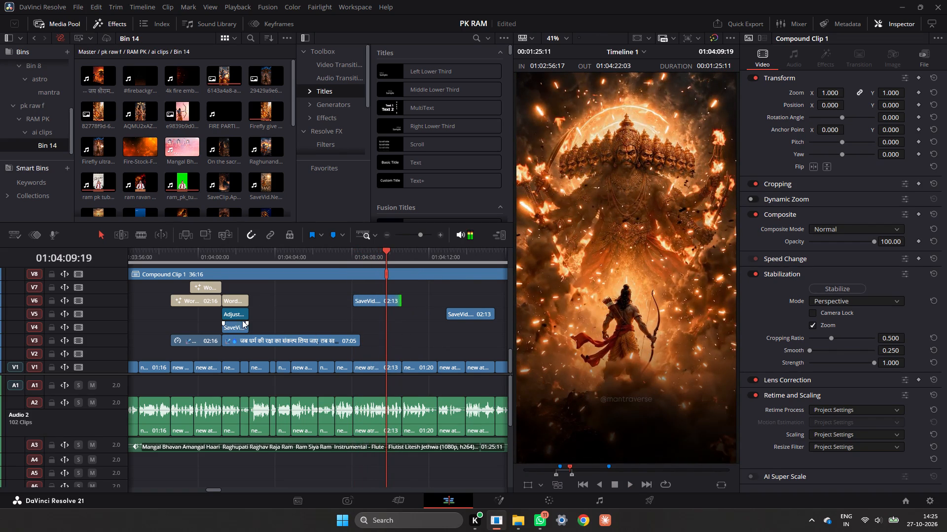
# Move the trimmed SaveVid.Net_AQP8WW clip from V6 to V2, keeping its start time.
pyautogui.moveTo(372, 300); pyautogui.dragTo(372, 356)
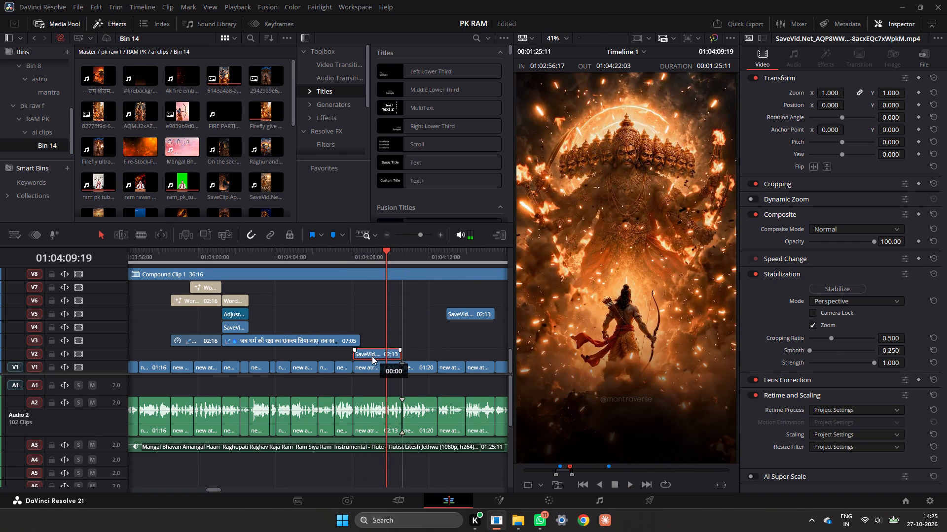
pyautogui.moveTo(372, 356); pyautogui.dragTo(371, 356)
# Skim the 07:05 bow-and-arrow clip on V3, and move it to V4 starting at about 01:04:05.
pyautogui.click(309, 261)
pyautogui.moveTo(301, 254); pyautogui.dragTo(280, 262)
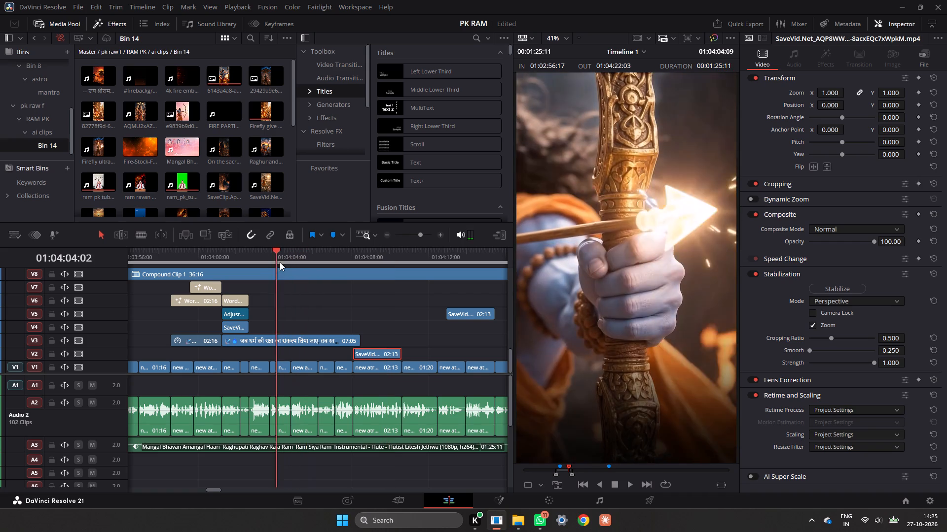
pyautogui.moveTo(280, 262); pyautogui.dragTo(266, 271)
pyautogui.moveTo(249, 344); pyautogui.dragTo(328, 324)
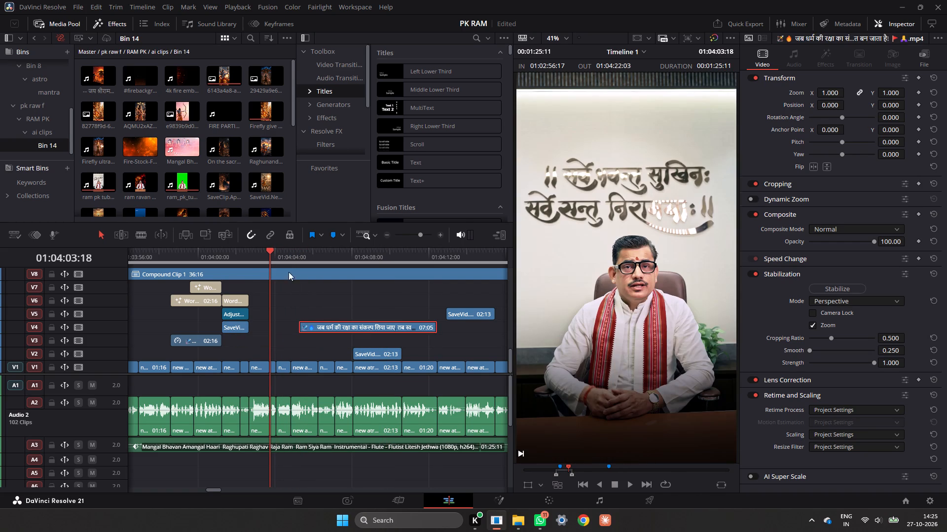
# Skim the timeline around the 07:05 bow-and-arrow clip on V4, and delete that clip.
pyautogui.moveTo(263, 257); pyautogui.dragTo(177, 291)
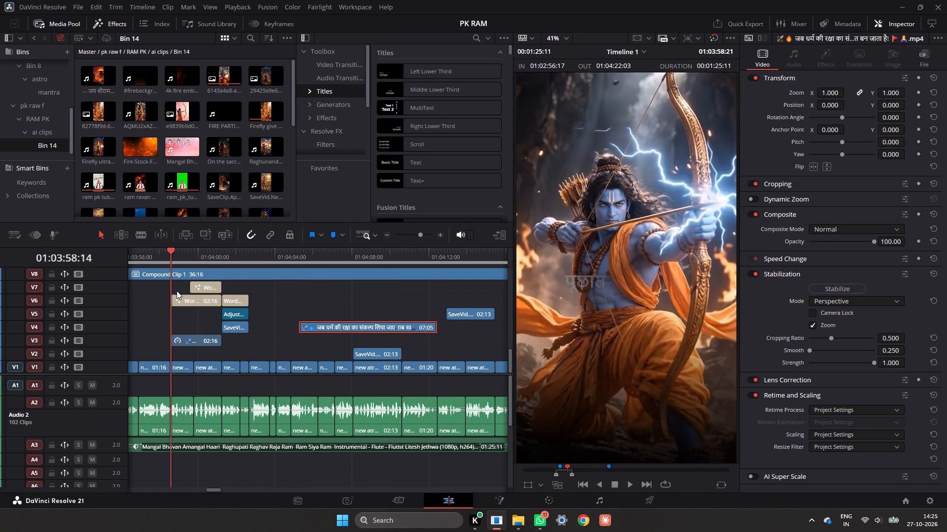
pyautogui.moveTo(177, 291); pyautogui.dragTo(423, 330)
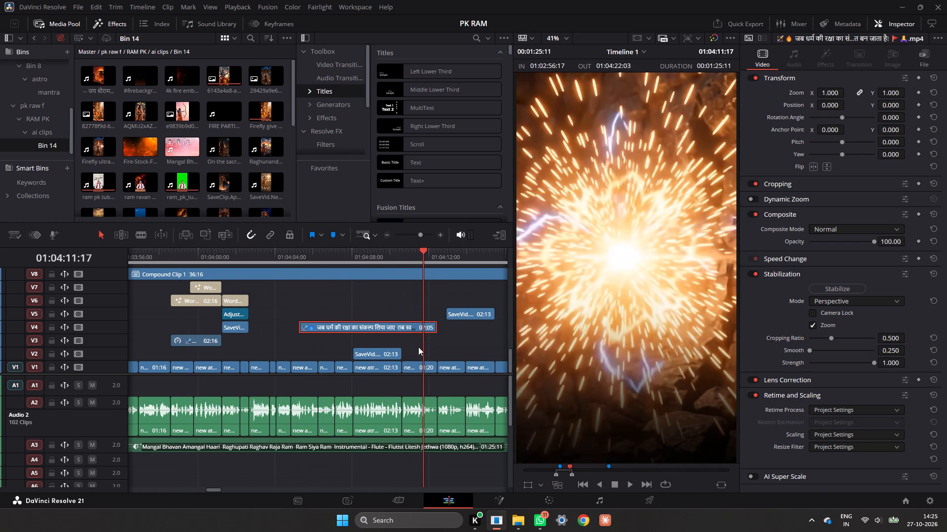
pyautogui.press('BackSpace')
# Copy the V5 adjustment clip to V3 at 01:04:08:02, extend it to the end of the SaveVid clip below, and play it.
pyautogui.click(353, 254)
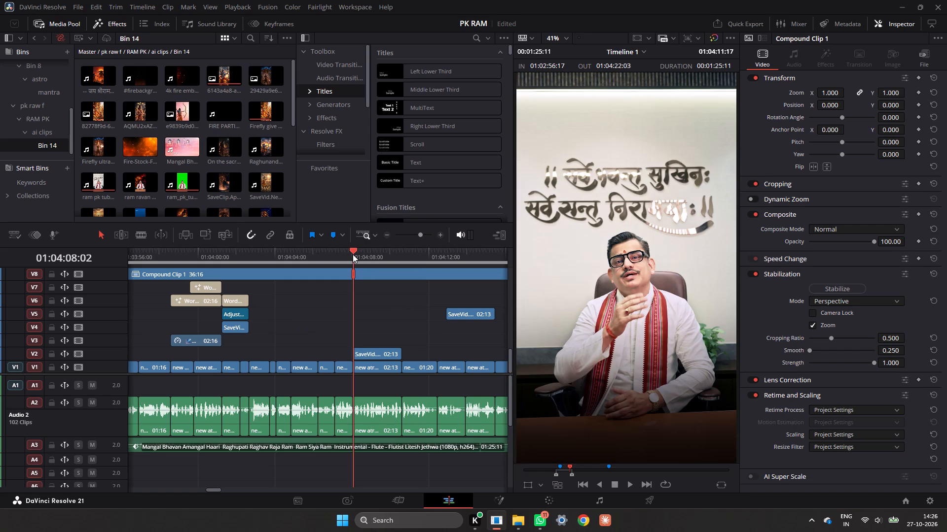
pyautogui.press('space')
pyautogui.press('space')
pyautogui.press('space')
pyautogui.press('space')
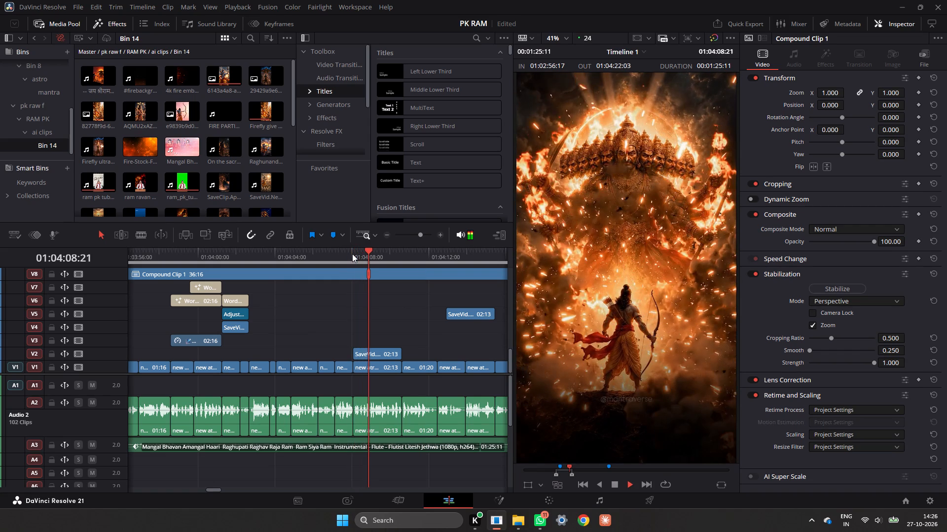
pyautogui.click(231, 318)
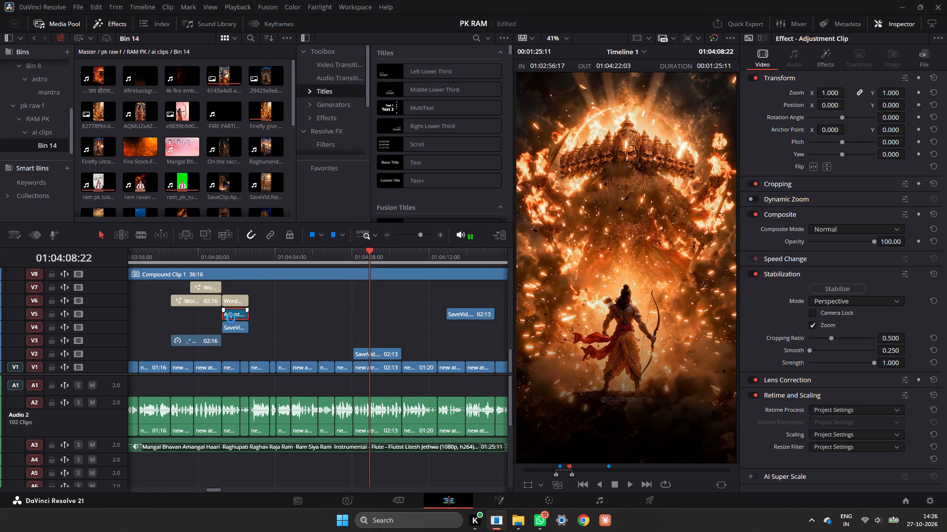
pyautogui.keyDown('alt'); pyautogui.moveTo(231, 318); pyautogui.dragTo(366, 337); pyautogui.keyUp('alt')
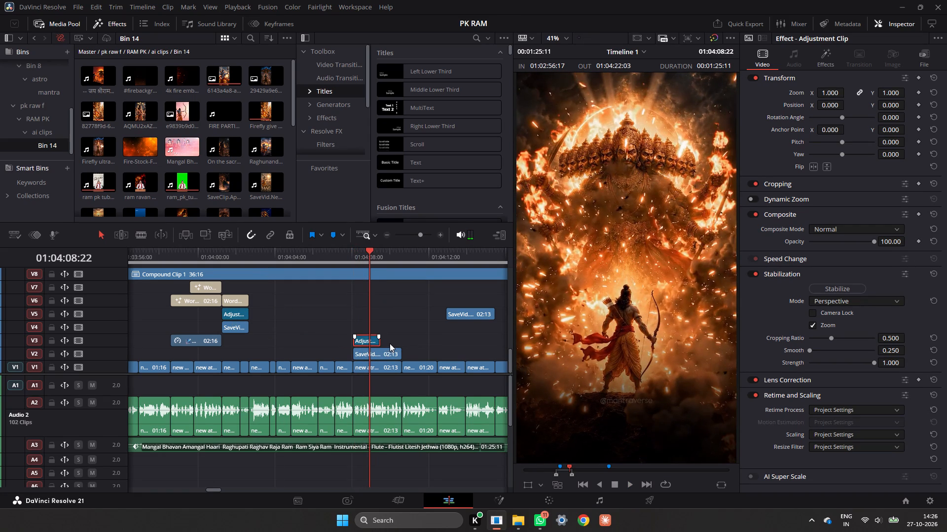
pyautogui.moveTo(381, 344); pyautogui.dragTo(402, 344)
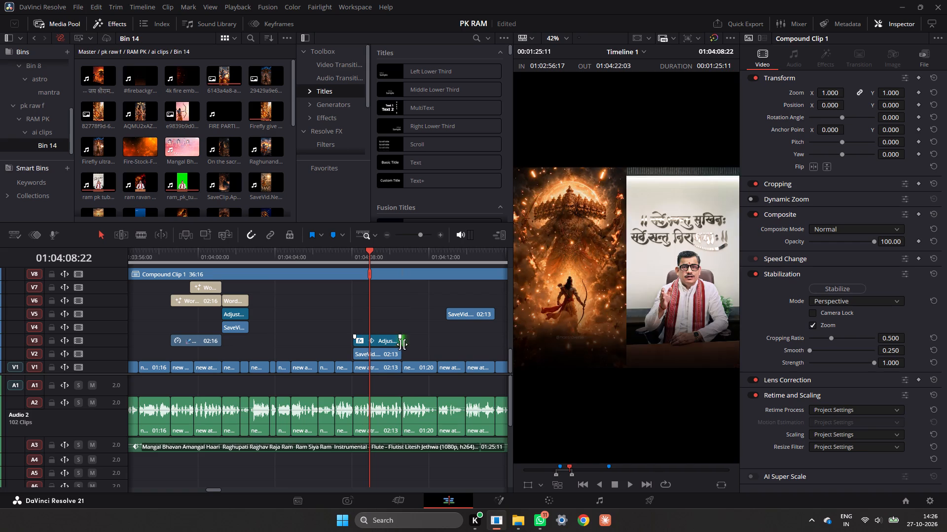
pyautogui.moveTo(365, 249); pyautogui.dragTo(352, 256)
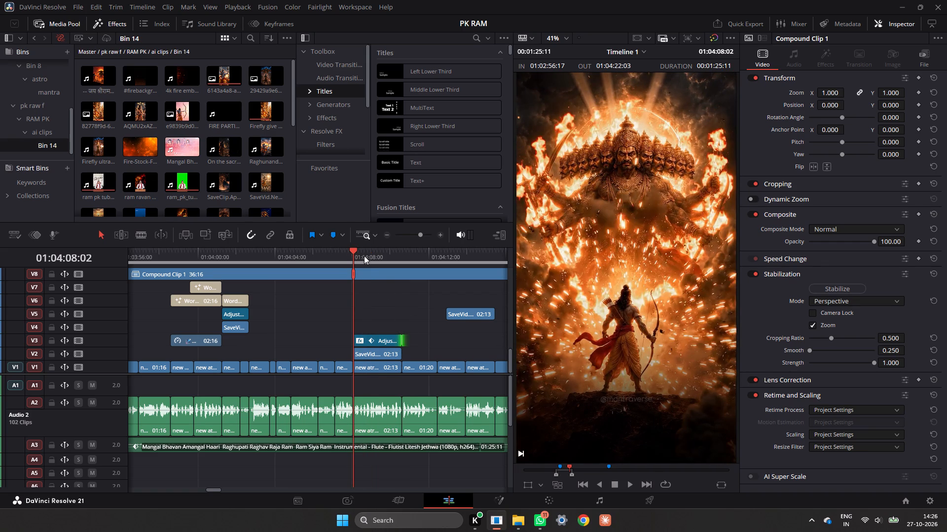
pyautogui.moveTo(350, 251); pyautogui.dragTo(354, 266)
pyautogui.press('space')
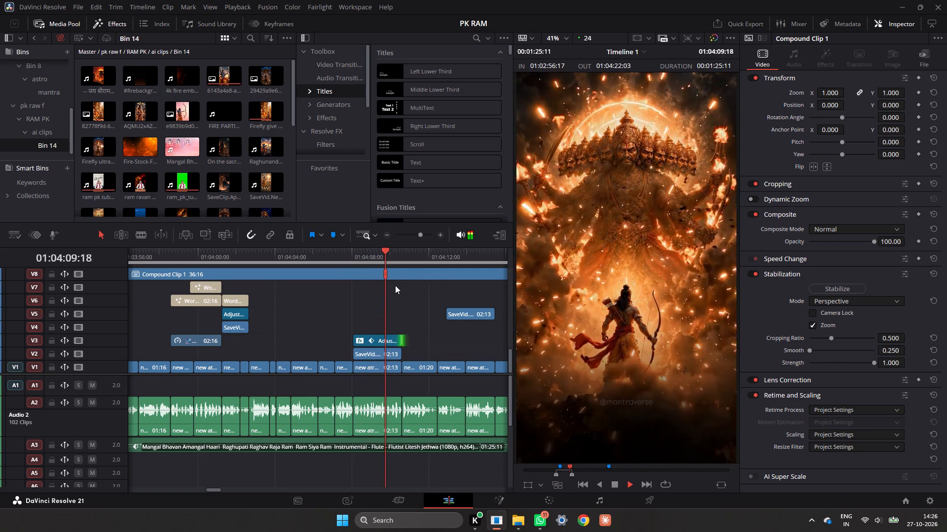
pyautogui.press('space')
# Keyframe the V5 adjustment clip's Transform Zoom at 1.047 at 01:04:02:16, and play the clip.
pyautogui.click(172, 256)
pyautogui.press('space')
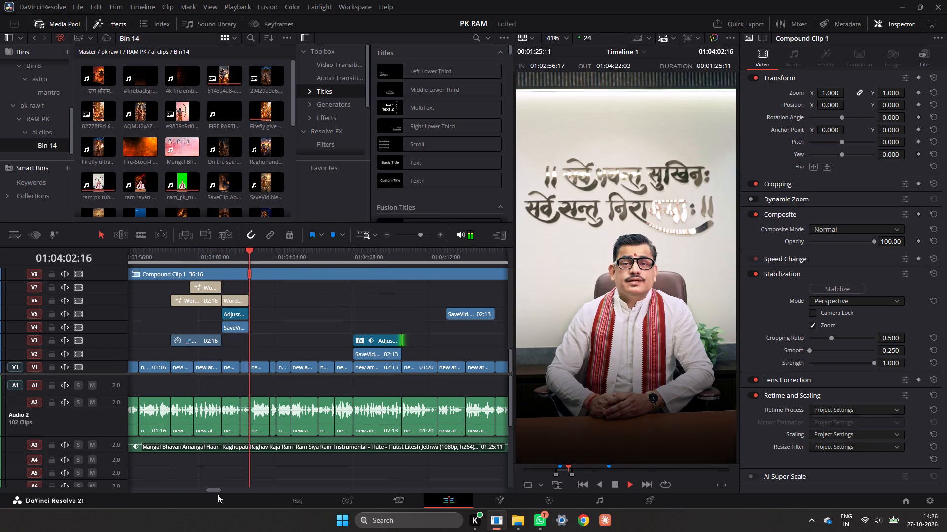
pyautogui.press('space')
pyautogui.click(236, 310)
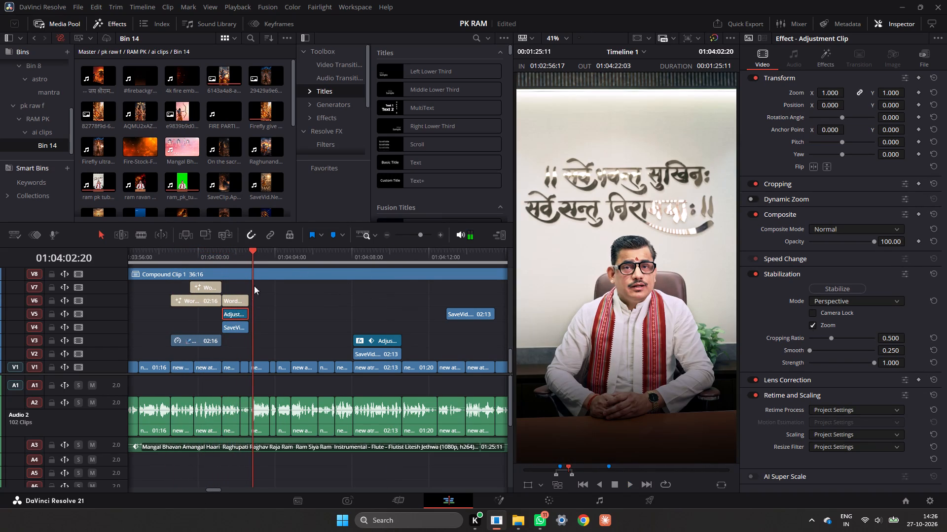
pyautogui.moveTo(251, 255); pyautogui.dragTo(236, 263)
pyautogui.moveTo(237, 254); pyautogui.dragTo(239, 254)
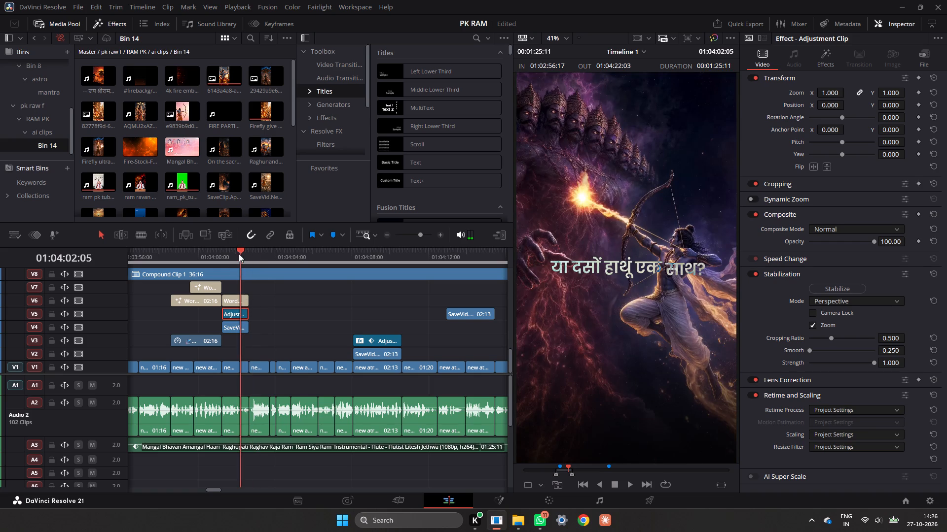
pyautogui.moveTo(239, 254); pyautogui.dragTo(247, 256)
pyautogui.moveTo(830, 58); pyautogui.dragTo(828, 64)
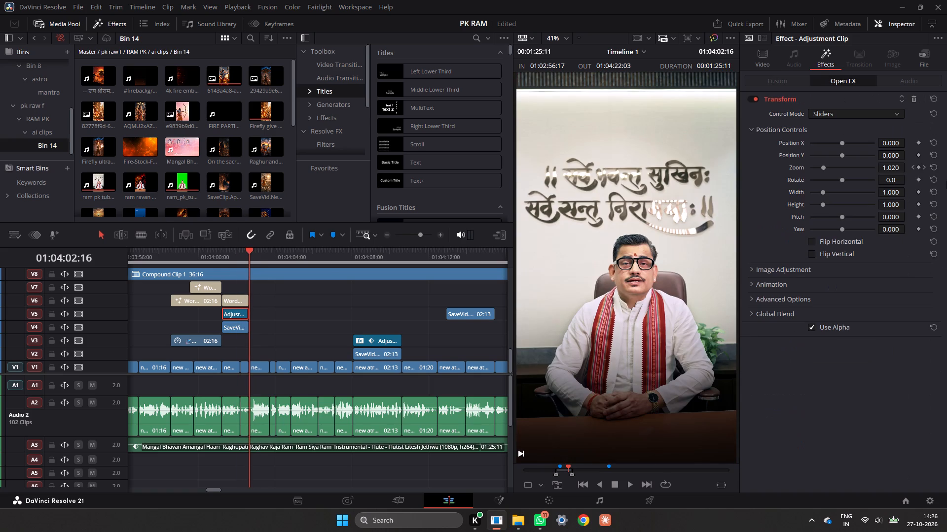
pyautogui.click(921, 165)
pyautogui.moveTo(902, 167); pyautogui.dragTo(915, 182)
pyautogui.click(225, 258)
pyautogui.press('space')
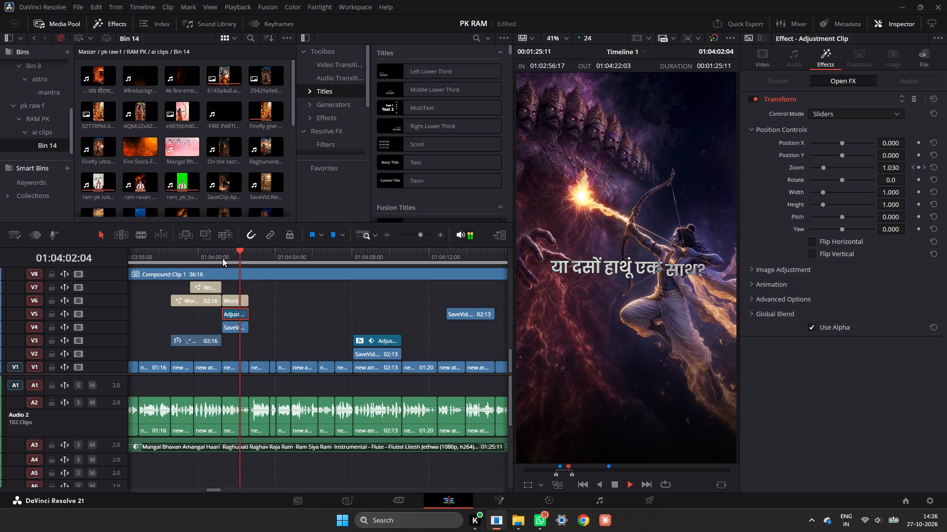
pyautogui.click(222, 258)
pyautogui.press('space')
pyautogui.press('space')
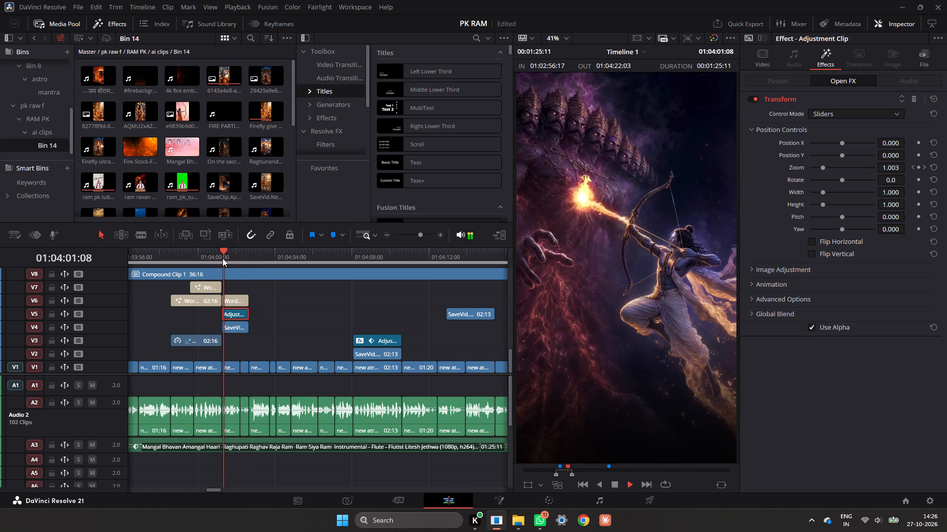
pyautogui.press('space')
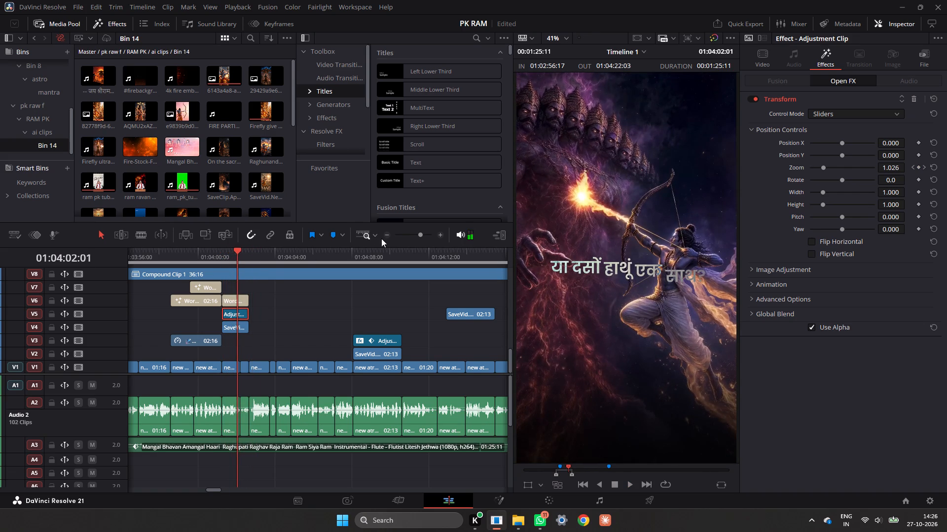
# Copy the IMG_8070.MP4 overlay clip near 01:03:17 on V6 to V5 at about 01:04:04.
pyautogui.doubleClick(384, 234)
pyautogui.moveTo(292, 249); pyautogui.dragTo(230, 267)
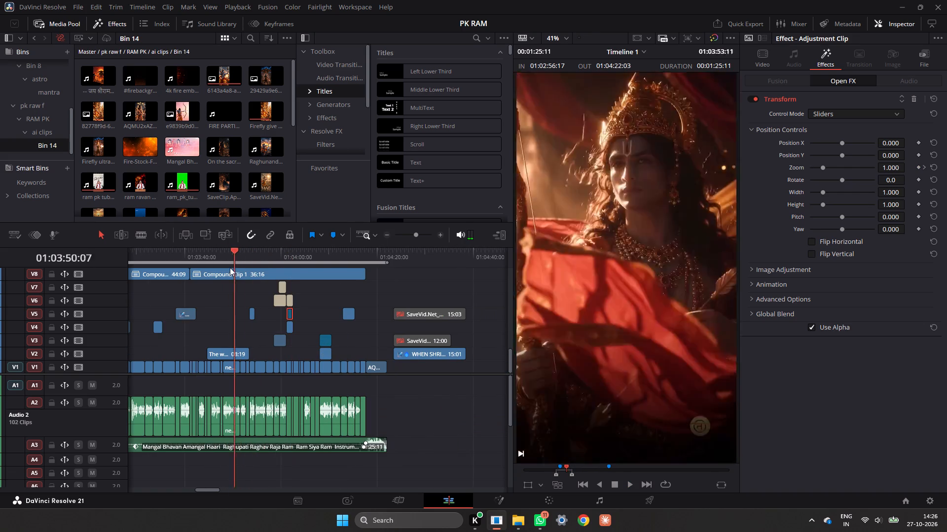
pyautogui.moveTo(230, 267); pyautogui.dragTo(147, 289)
pyautogui.scroll(1, 163, 291)
pyautogui.scroll(-2, 165, 291)
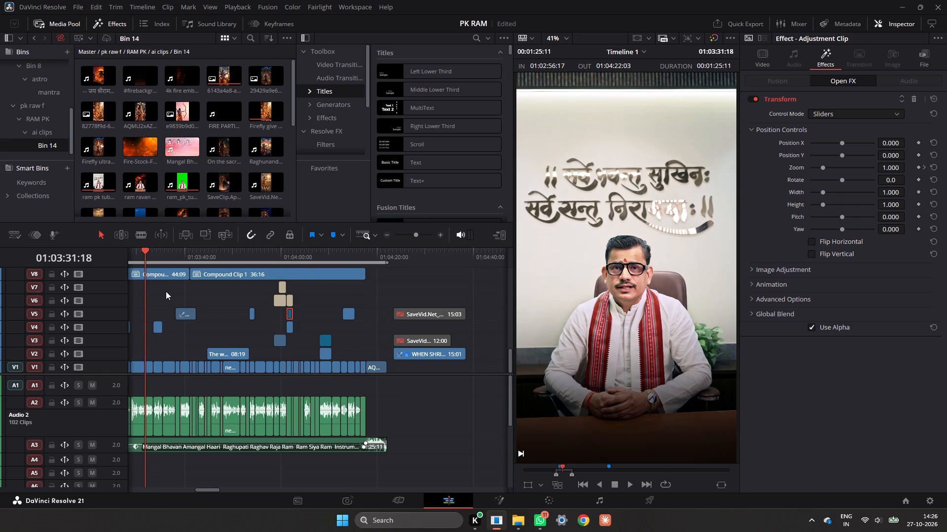
pyautogui.keyDown('ctrl'); pyautogui.scroll(2, 166, 291); pyautogui.keyUp('ctrl')
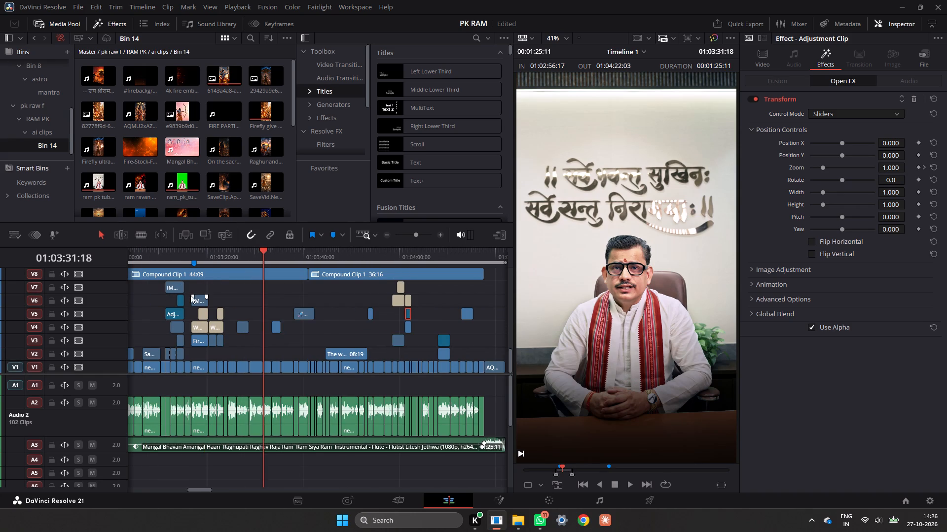
pyautogui.click(197, 299)
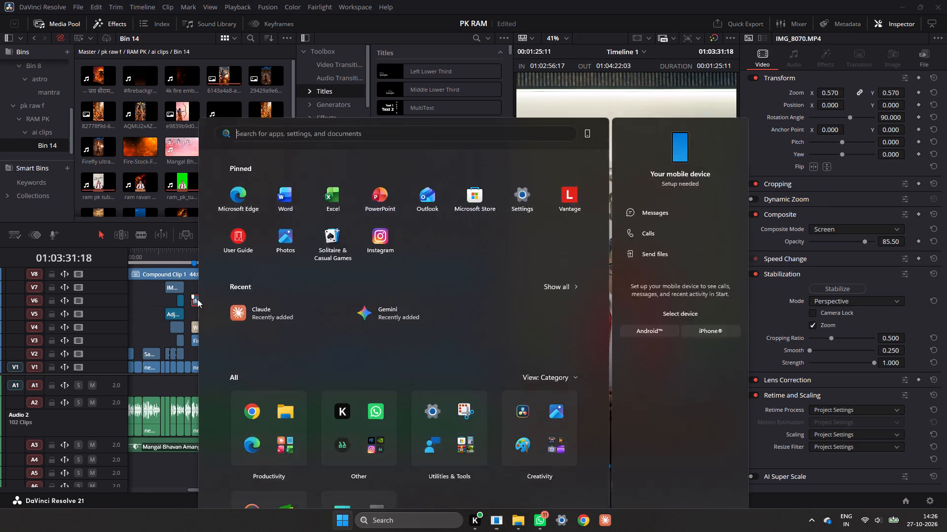
pyautogui.click(197, 299)
pyautogui.keyDown('alt'); pyautogui.moveTo(197, 299); pyautogui.dragTo(197, 299); pyautogui.keyUp('alt')
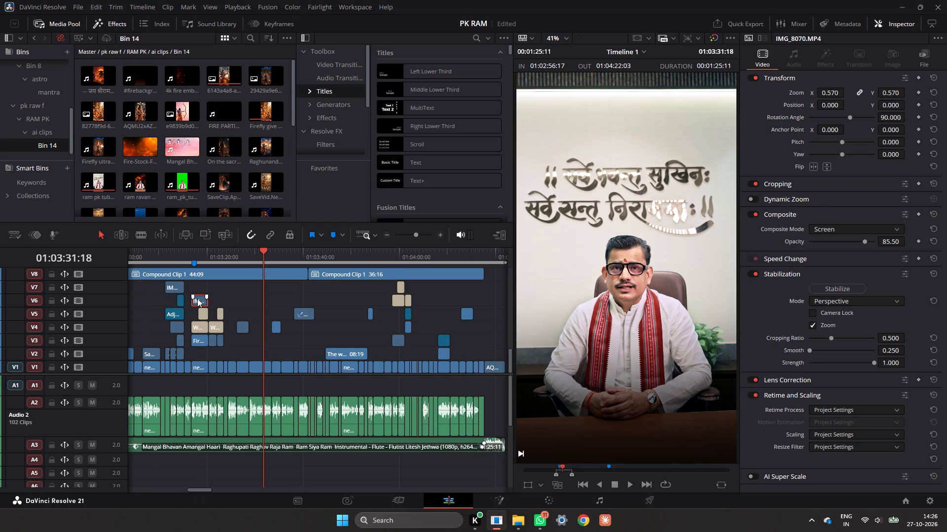
pyautogui.keyDown('alt'); pyautogui.moveTo(197, 299); pyautogui.dragTo(425, 309); pyautogui.keyUp('alt')
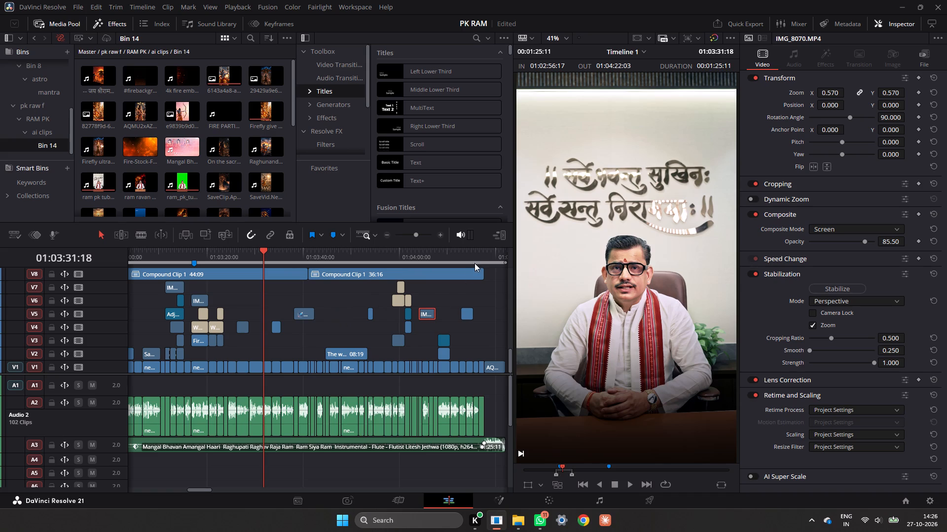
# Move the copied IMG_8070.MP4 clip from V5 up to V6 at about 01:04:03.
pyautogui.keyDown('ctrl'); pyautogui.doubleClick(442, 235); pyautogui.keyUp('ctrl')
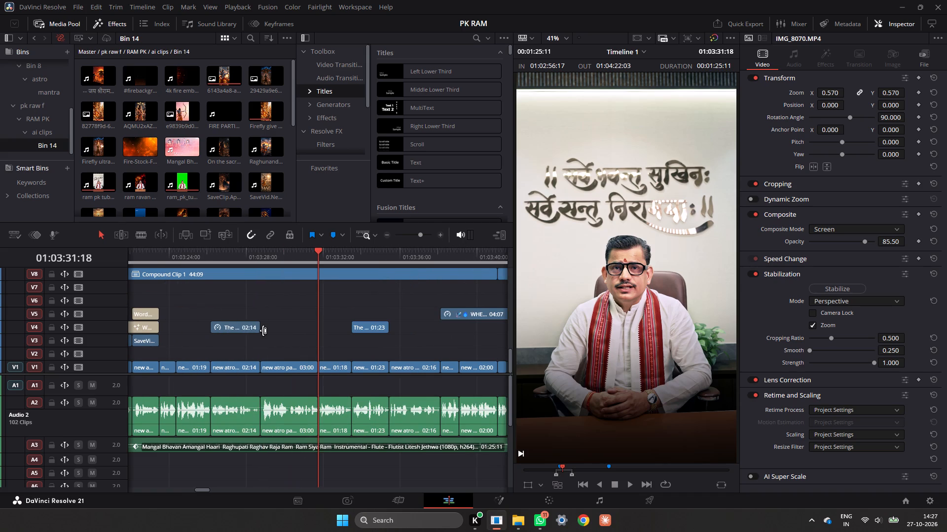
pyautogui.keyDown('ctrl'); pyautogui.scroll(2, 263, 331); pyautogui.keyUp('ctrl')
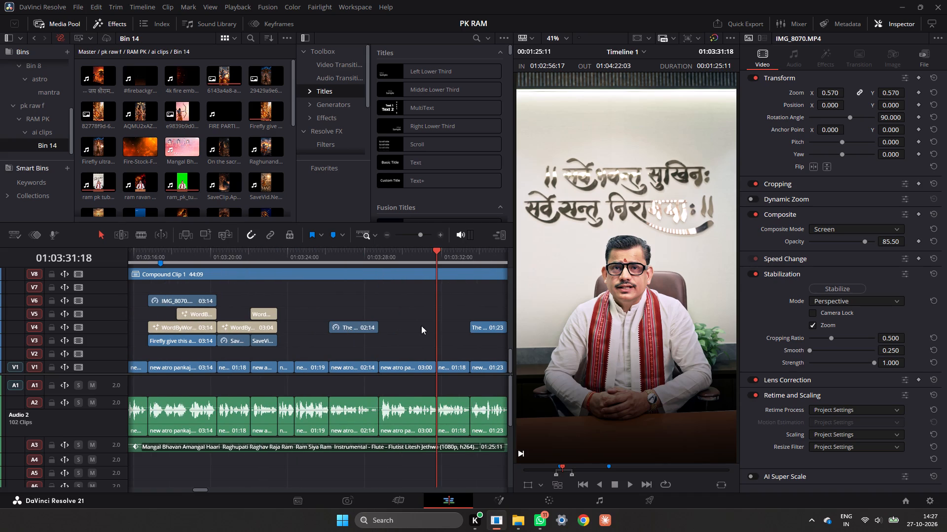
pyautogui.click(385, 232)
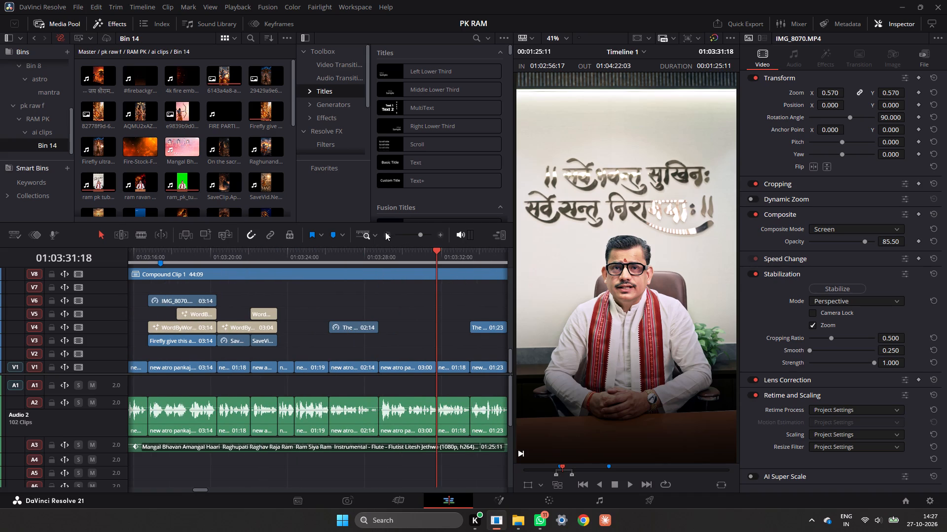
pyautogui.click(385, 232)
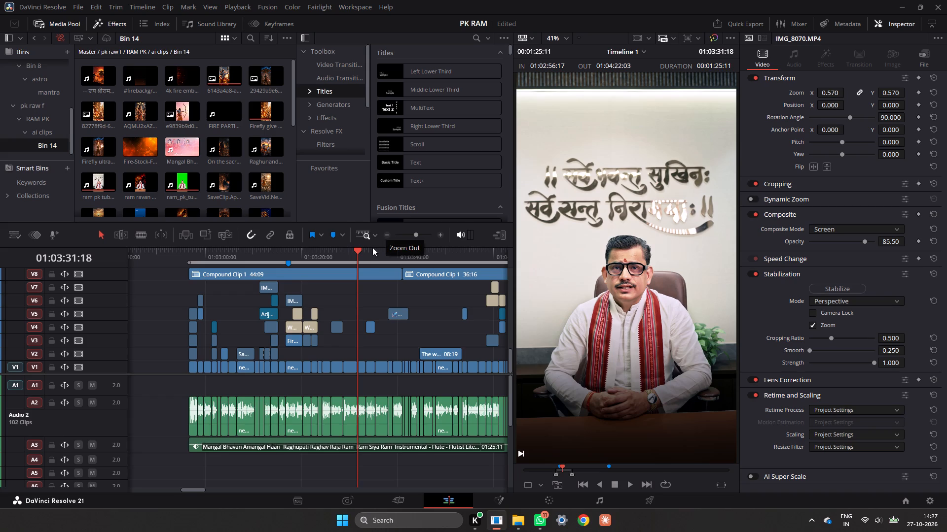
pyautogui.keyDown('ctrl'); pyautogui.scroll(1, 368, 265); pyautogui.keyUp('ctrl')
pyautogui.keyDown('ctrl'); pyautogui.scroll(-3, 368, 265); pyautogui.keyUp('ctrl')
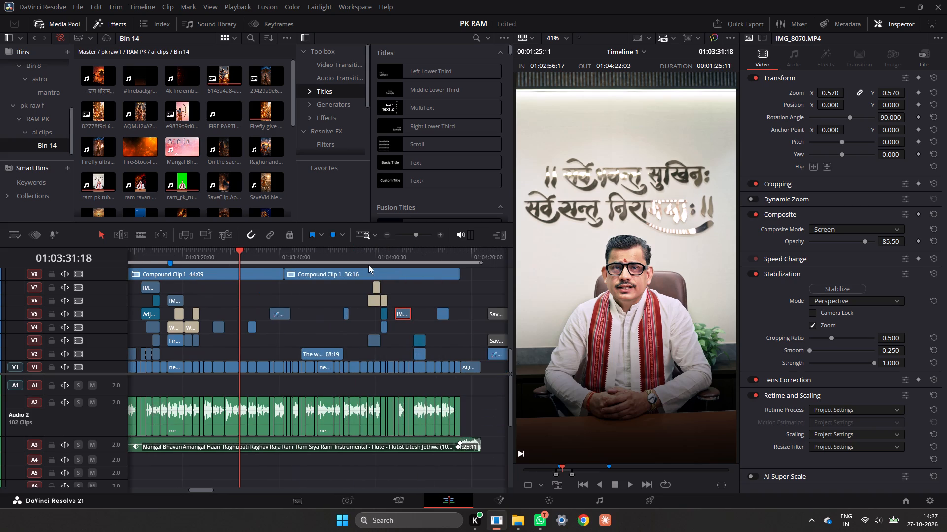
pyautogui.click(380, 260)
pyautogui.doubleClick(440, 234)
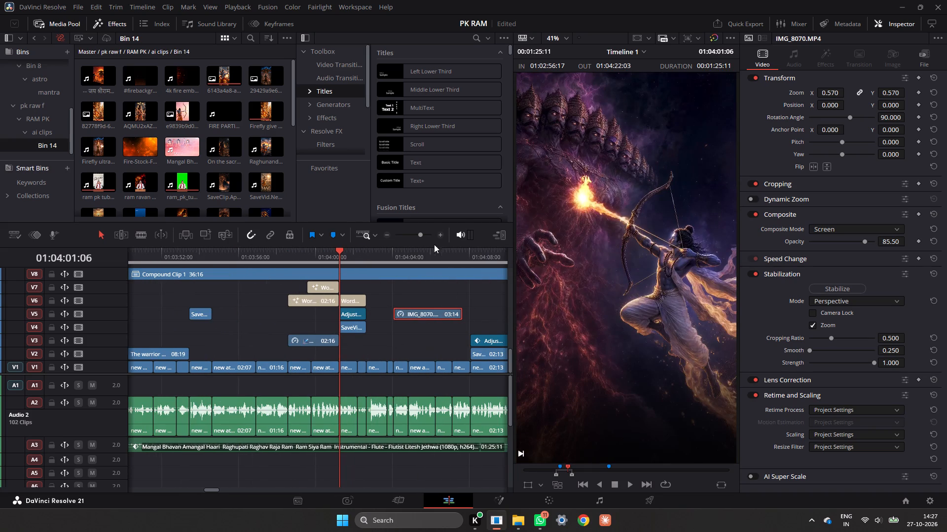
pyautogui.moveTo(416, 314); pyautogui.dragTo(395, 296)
# Move the adjustment clip and the SaveVid clip at 01:04:01:06 down one track each, to V4 and V3.
pyautogui.keyDown('ctrl'); pyautogui.scroll(1, 401, 295); pyautogui.keyUp('ctrl')
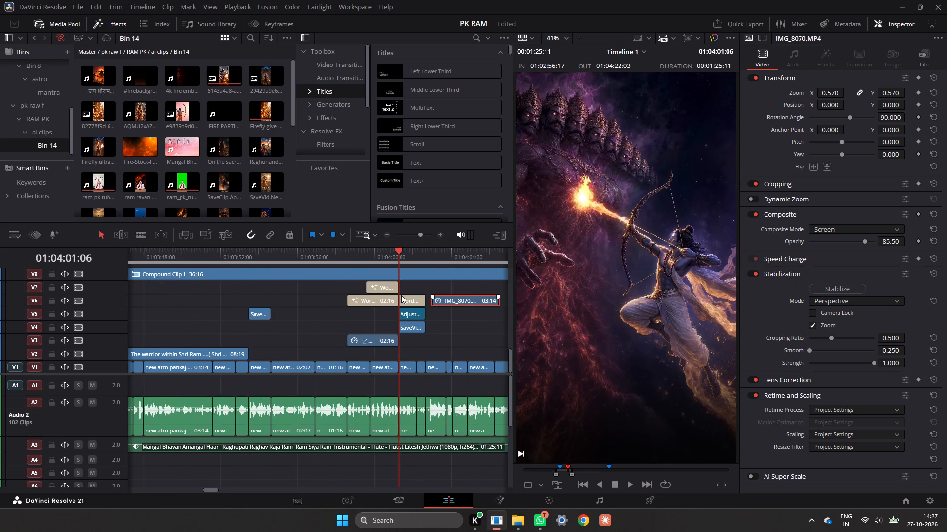
pyautogui.keyDown('ctrl'); pyautogui.scroll(2, 448, 301); pyautogui.keyUp('ctrl')
pyautogui.keyDown('ctrl'); pyautogui.scroll(-2, 447, 302); pyautogui.keyUp('ctrl')
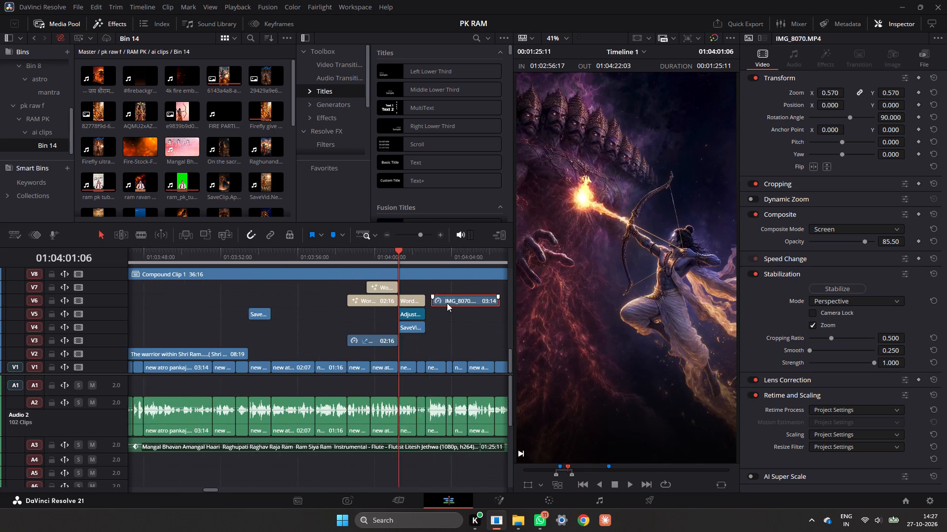
pyautogui.keyDown('ctrl'); pyautogui.scroll(-2, 447, 303); pyautogui.keyUp('ctrl')
pyautogui.moveTo(362, 320); pyautogui.dragTo(288, 320)
pyautogui.moveTo(340, 310); pyautogui.dragTo(309, 323)
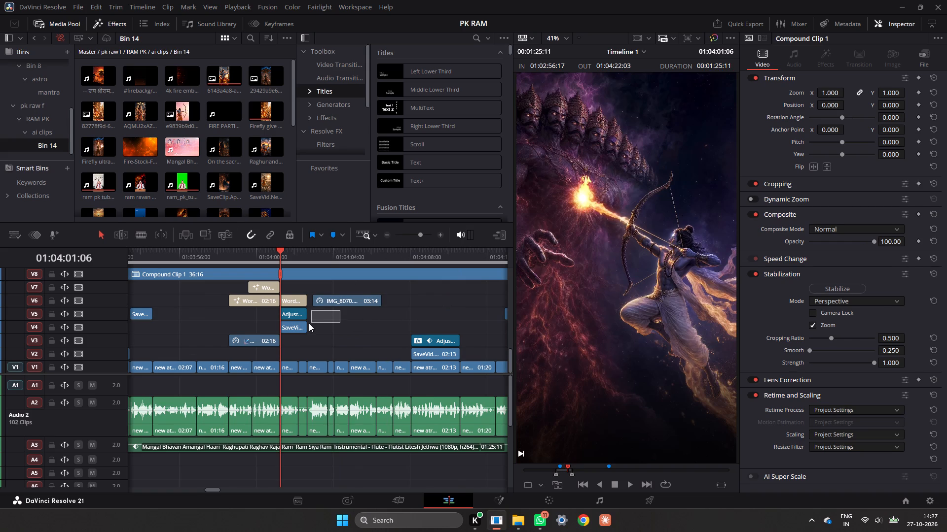
pyautogui.moveTo(309, 323); pyautogui.dragTo(296, 326)
pyautogui.moveTo(294, 324); pyautogui.dragTo(293, 337)
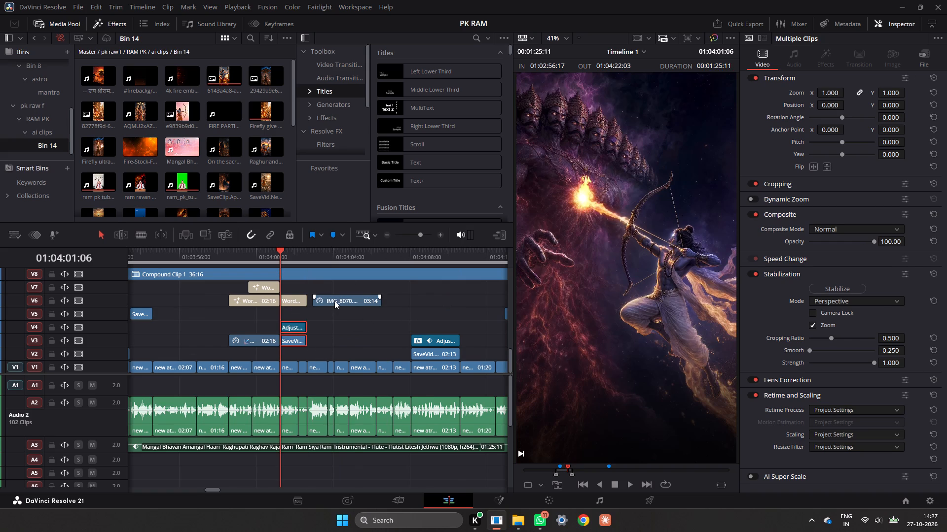
# Move the copied IMG_8070.MP4 clip from V6 to V5, starting at 01:04:01:06 above the adjustment clip.
pyautogui.moveTo(336, 300); pyautogui.dragTo(306, 317)
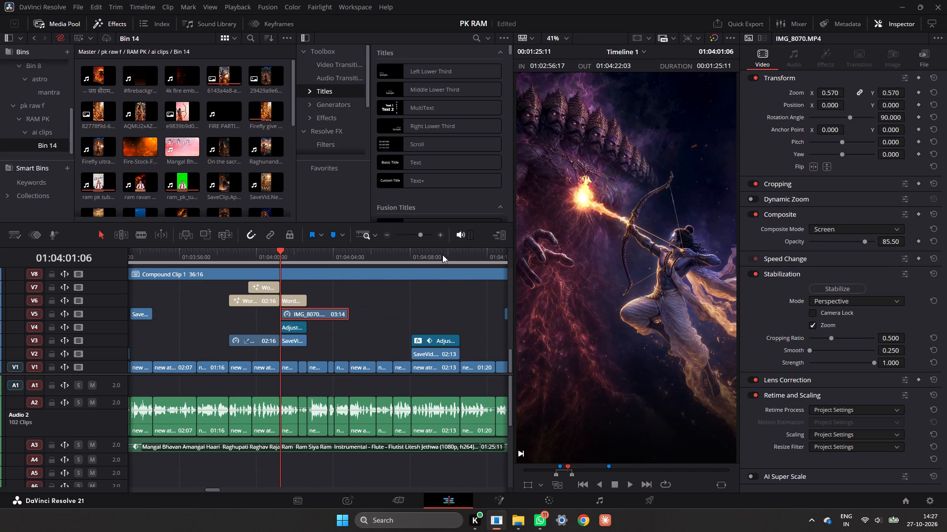
# Split the IMG_8070.MP4 overlay on V5 at 01:04:02:16 and delete the remainder beyond the adjustment clip's end.
pyautogui.doubleClick(439, 235)
pyautogui.moveTo(320, 247); pyautogui.dragTo(314, 250)
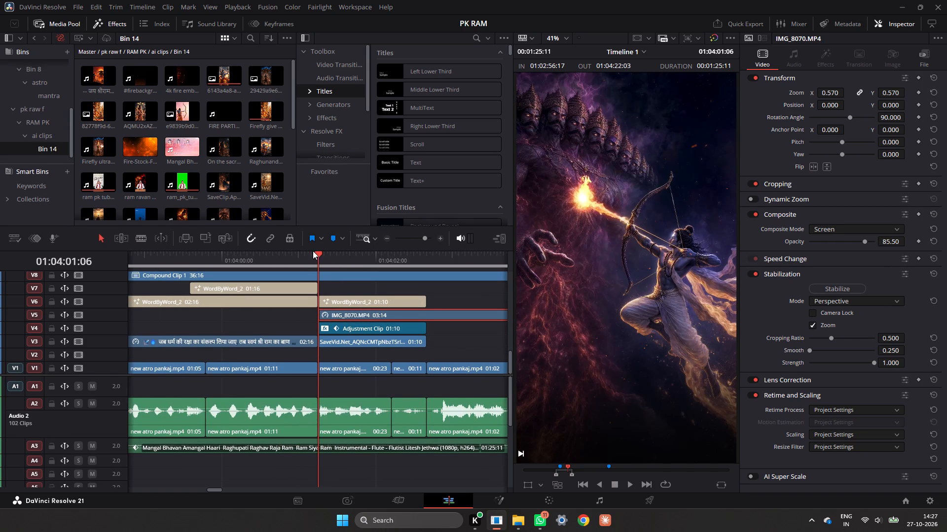
pyautogui.moveTo(318, 254); pyautogui.dragTo(310, 259)
pyautogui.press('space')
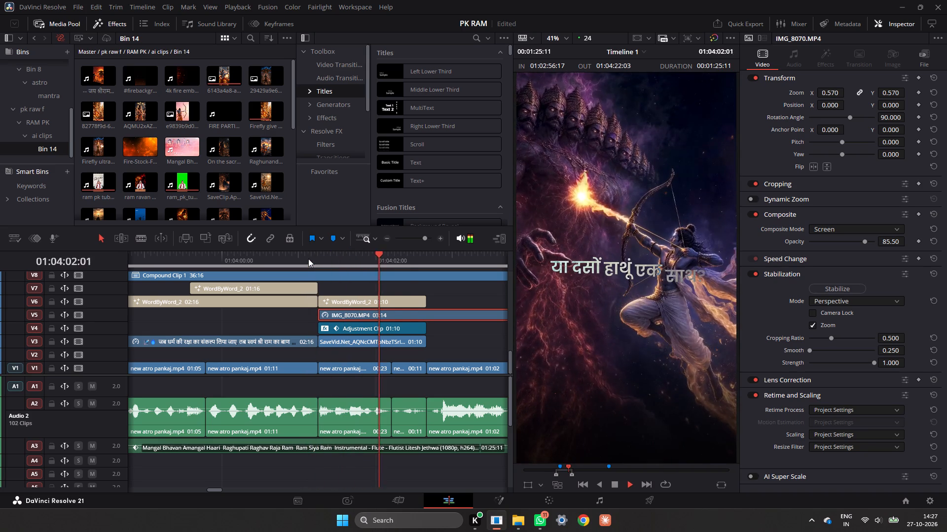
pyautogui.press('space')
pyautogui.press('space')
pyautogui.press('space')
pyautogui.moveTo(435, 264); pyautogui.dragTo(419, 271)
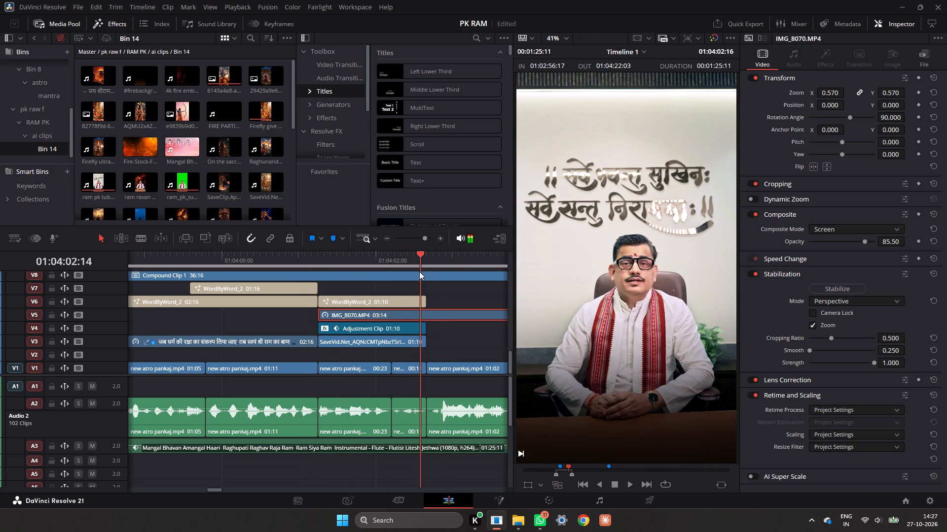
pyautogui.moveTo(419, 271); pyautogui.dragTo(418, 273)
pyautogui.moveTo(418, 256); pyautogui.dragTo(425, 260)
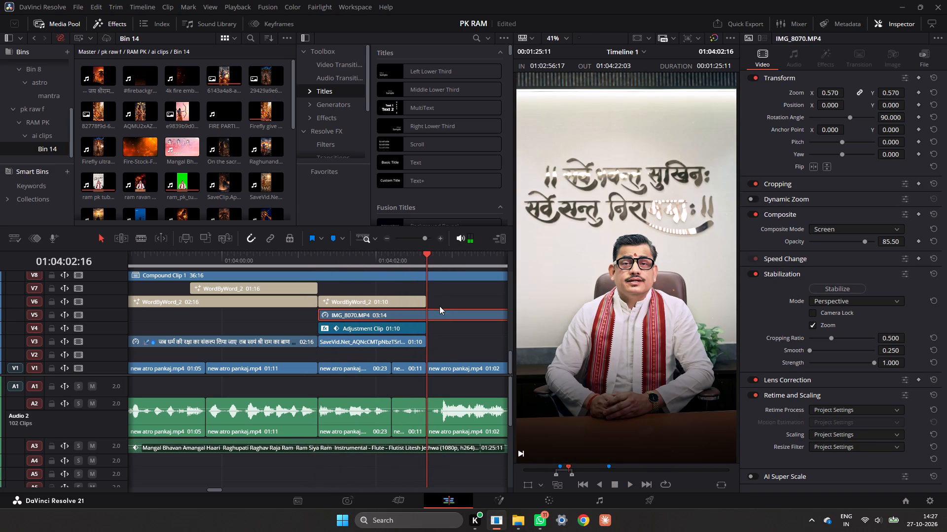
pyautogui.hotkey('ctrl', 'b')
pyautogui.click(437, 312)
pyautogui.press('BackSpace')
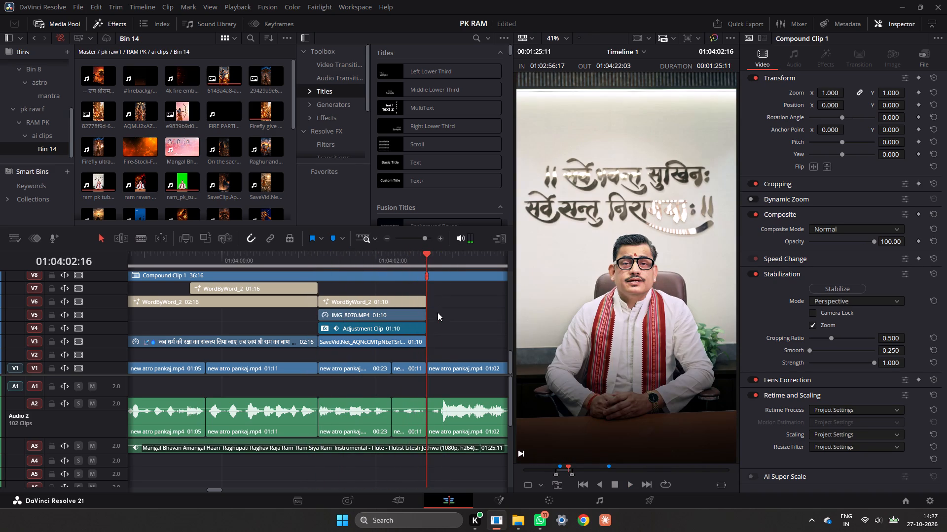
# Play back the section from about 01:03:59 to 01:04:03 to check the trimmed overlay against the captions and narration.
pyautogui.click(328, 260)
pyautogui.press('space')
pyautogui.press('space')
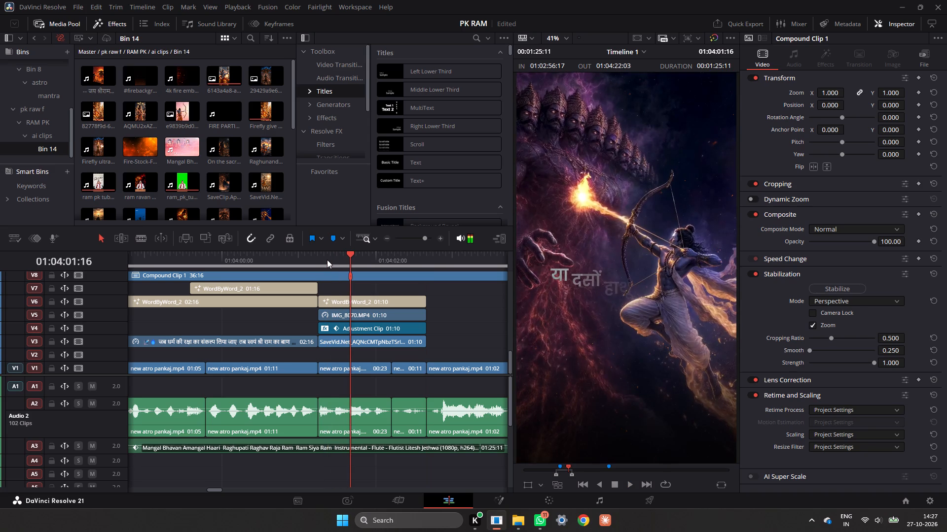
pyautogui.press('space')
pyautogui.press('space')
pyautogui.press('space')
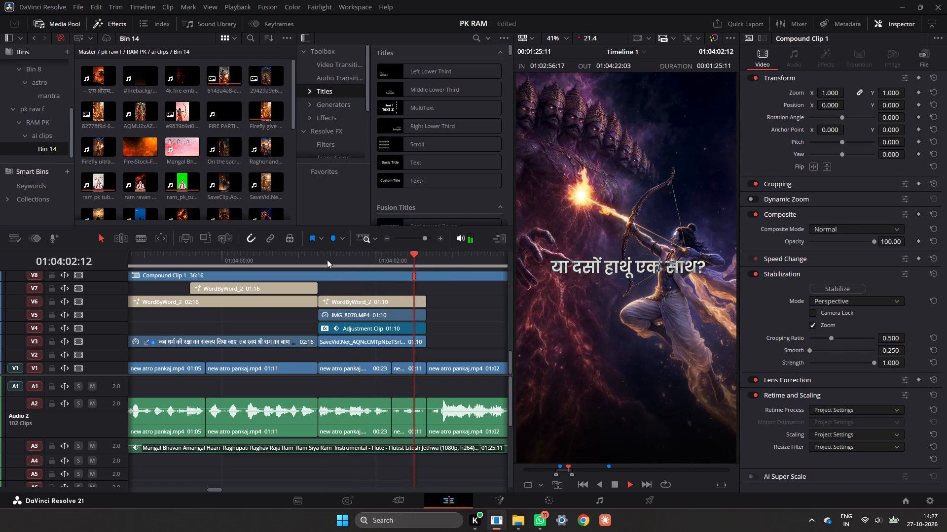
pyautogui.press('space')
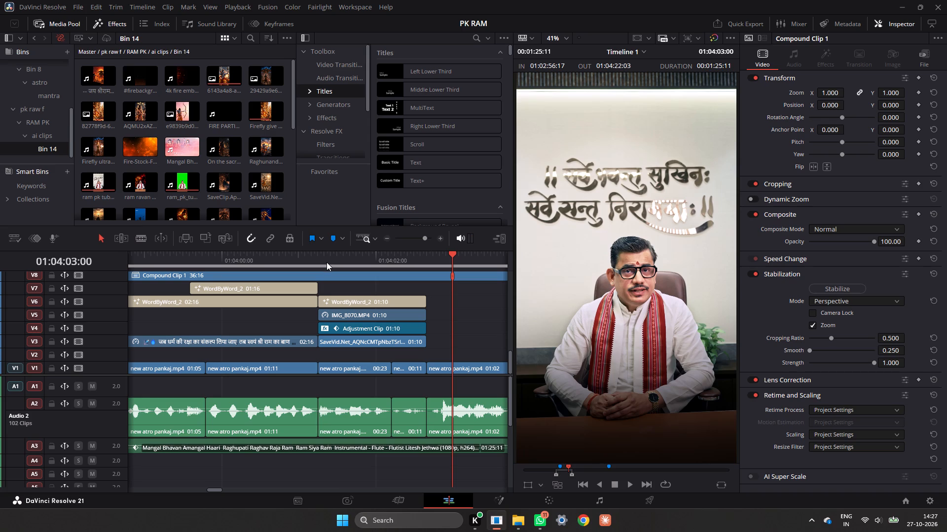
pyautogui.click(326, 262)
pyautogui.press('space')
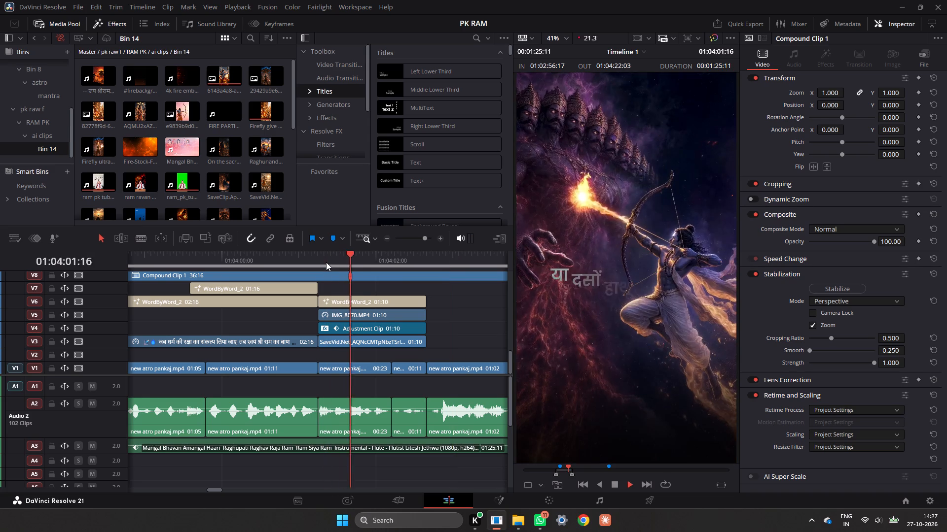
pyautogui.press('space')
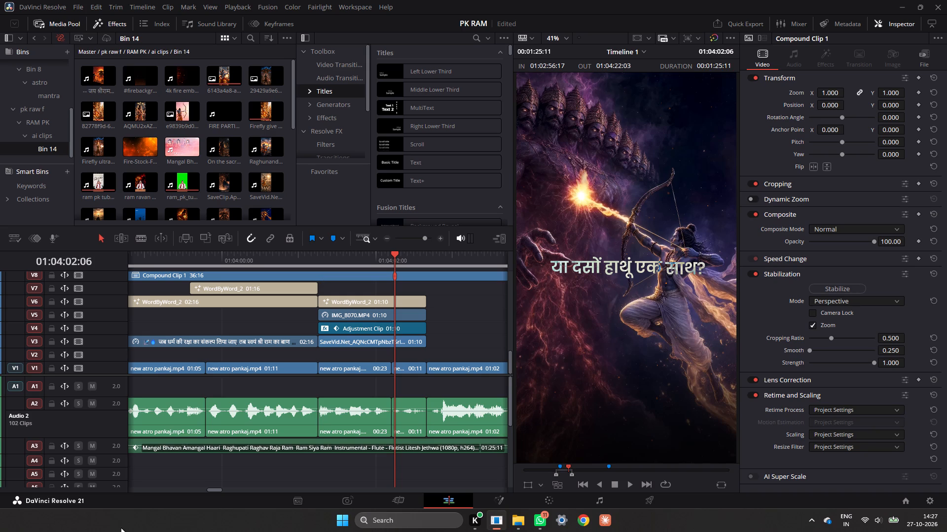
pyautogui.click(211, 262)
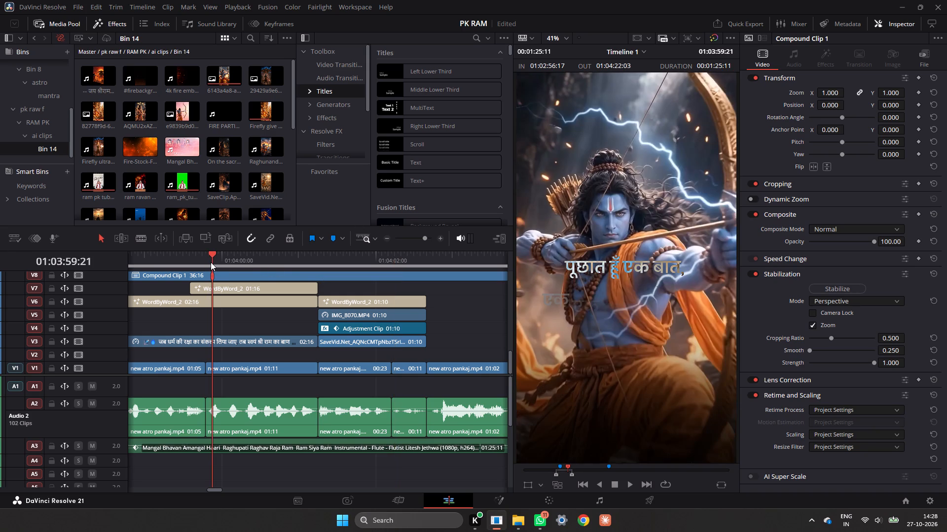
pyautogui.press('space')
pyautogui.press('space')
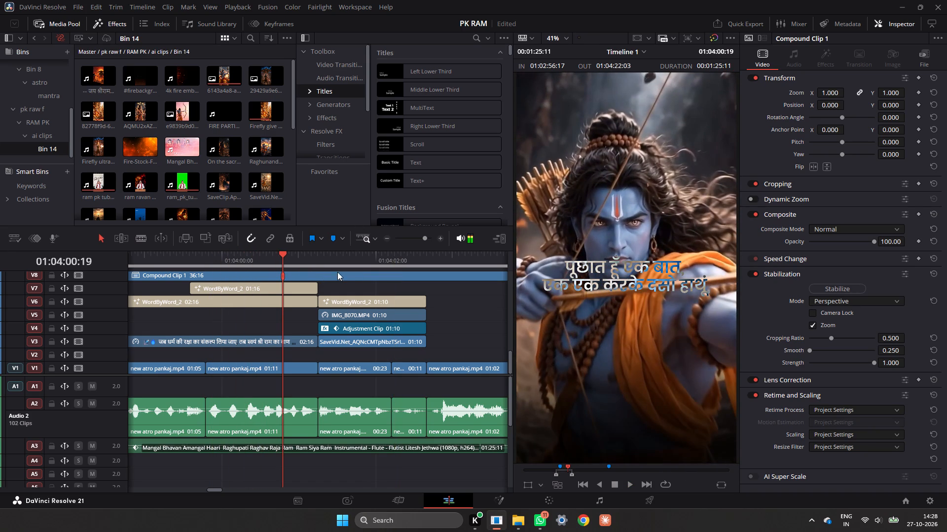
pyautogui.doubleClick(384, 238)
pyautogui.moveTo(283, 259); pyautogui.dragTo(282, 259)
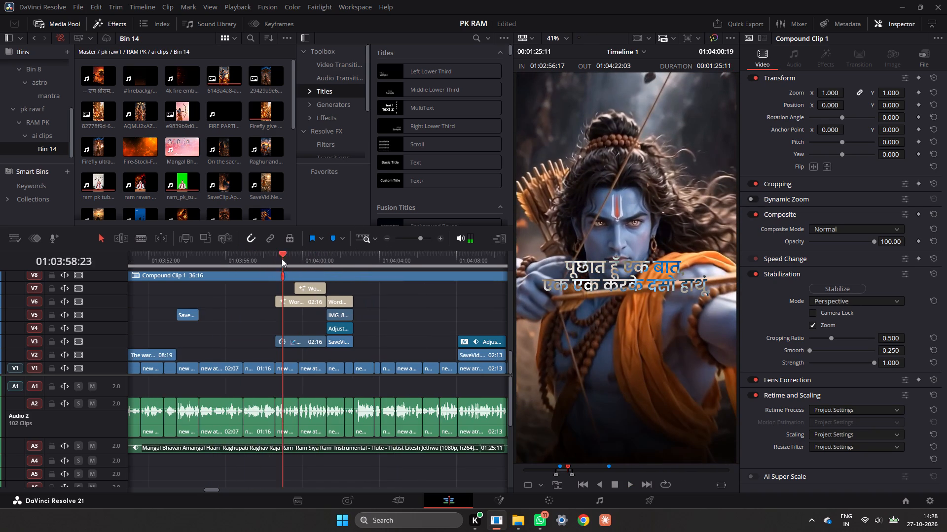
pyautogui.moveTo(282, 259); pyautogui.dragTo(275, 263)
pyautogui.press('space')
pyautogui.press('space')
pyautogui.press('space')
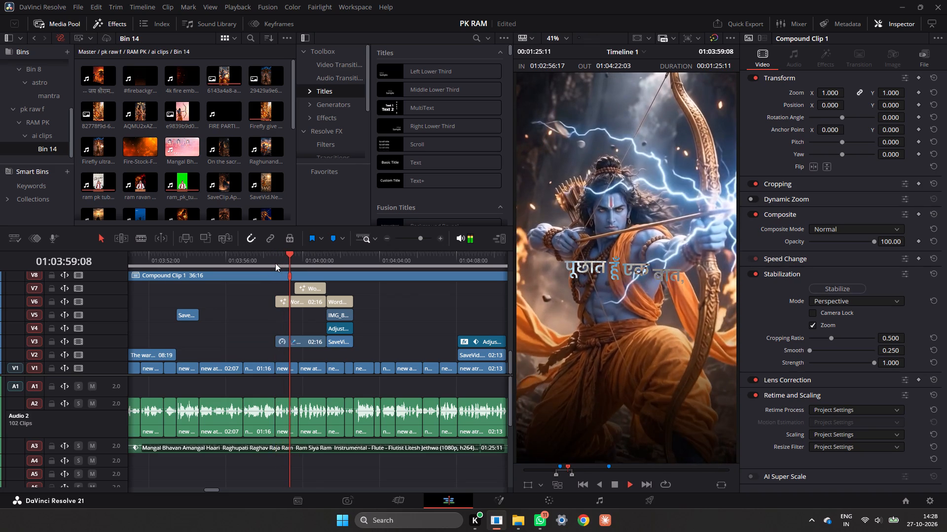
pyautogui.press('space')
pyautogui.press('space')
pyautogui.press('space')
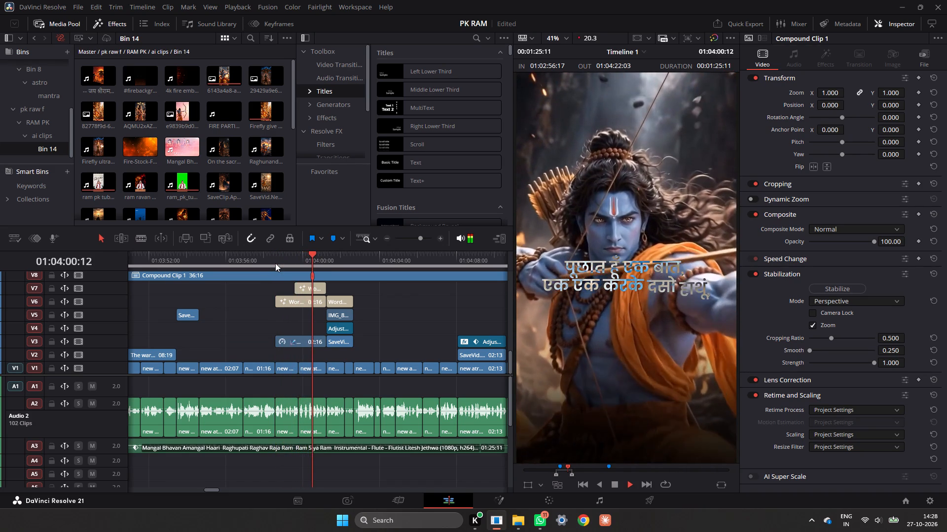
pyautogui.press('space')
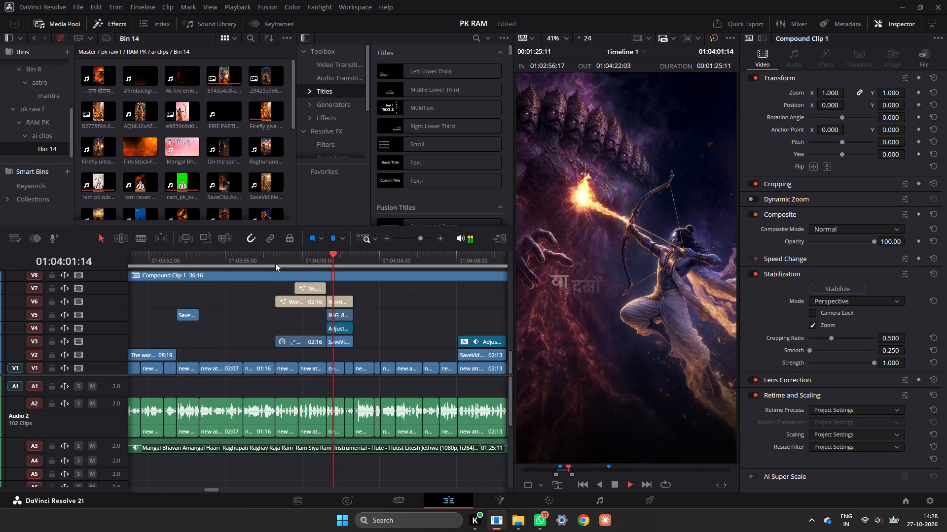
pyautogui.press('space')
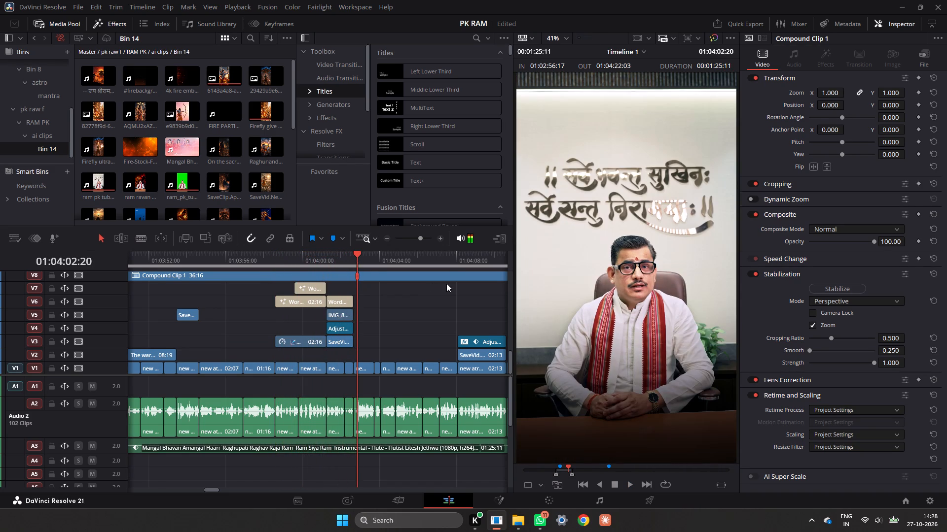
# Set the Transform effect's Zoom keyframe to 1.094 at 01:04:10:15 for the V3 adjustment clip starting near 01:04:08, and preview the zoom.
pyautogui.click(458, 257)
pyautogui.press('space')
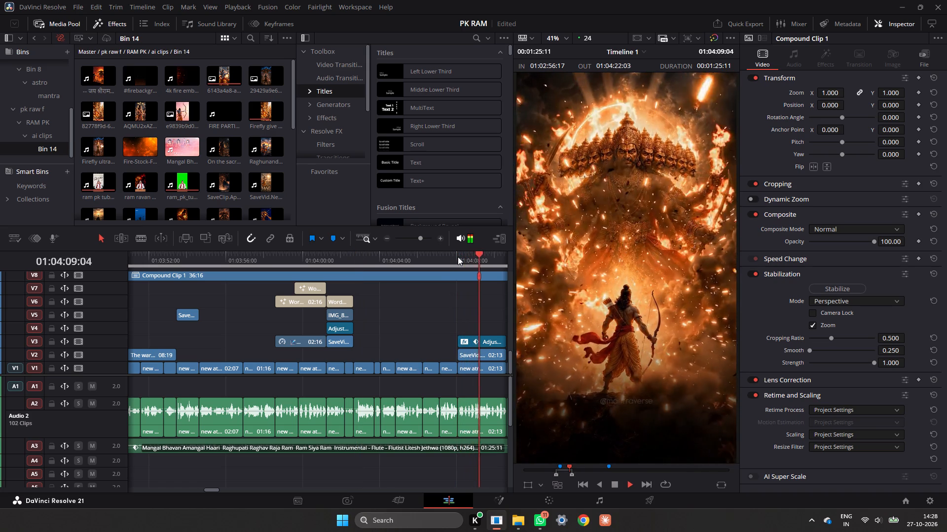
pyautogui.press('space')
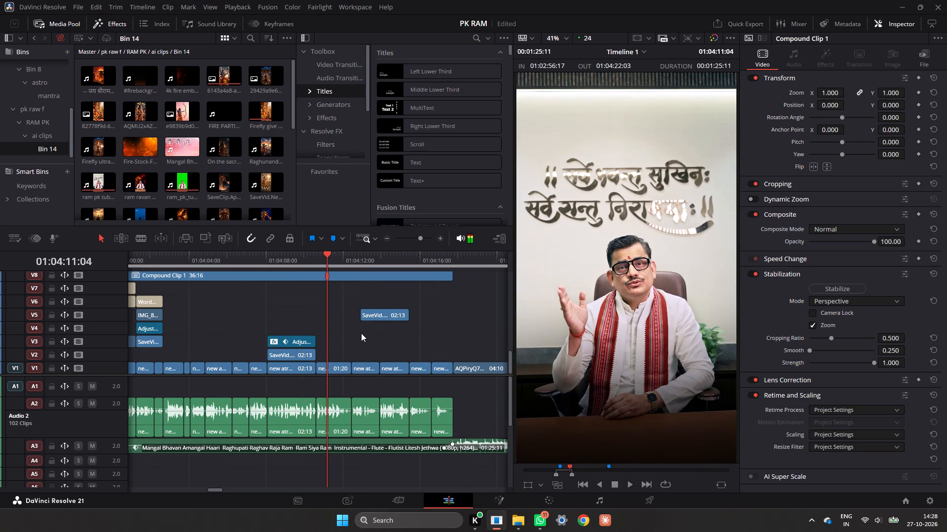
pyautogui.click(304, 340)
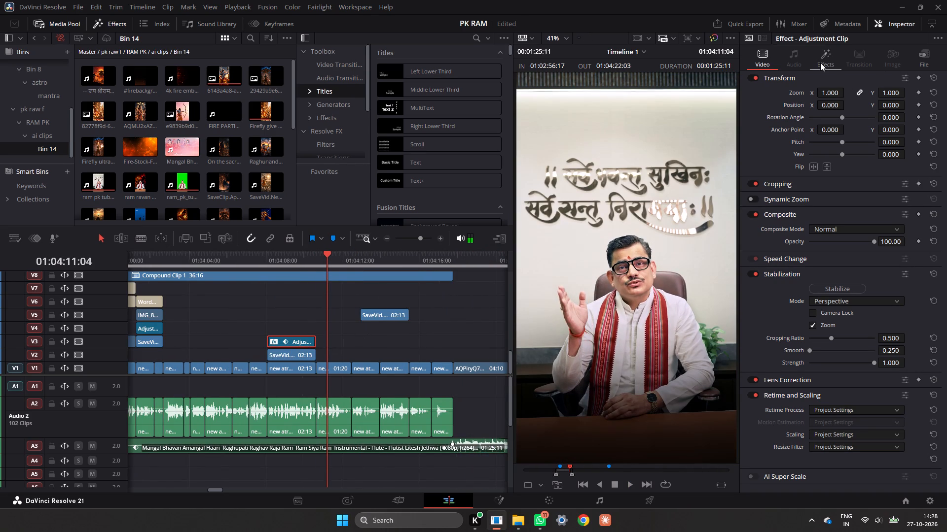
pyautogui.click(820, 63)
pyautogui.moveTo(328, 260); pyautogui.dragTo(317, 261)
pyautogui.moveTo(892, 169); pyautogui.dragTo(893, 168)
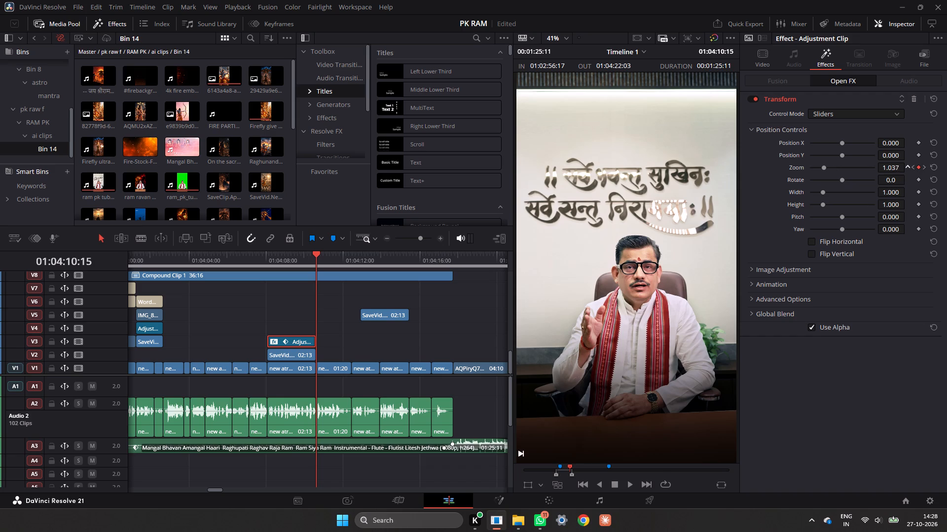
pyautogui.moveTo(893, 168); pyautogui.dragTo(921, 168)
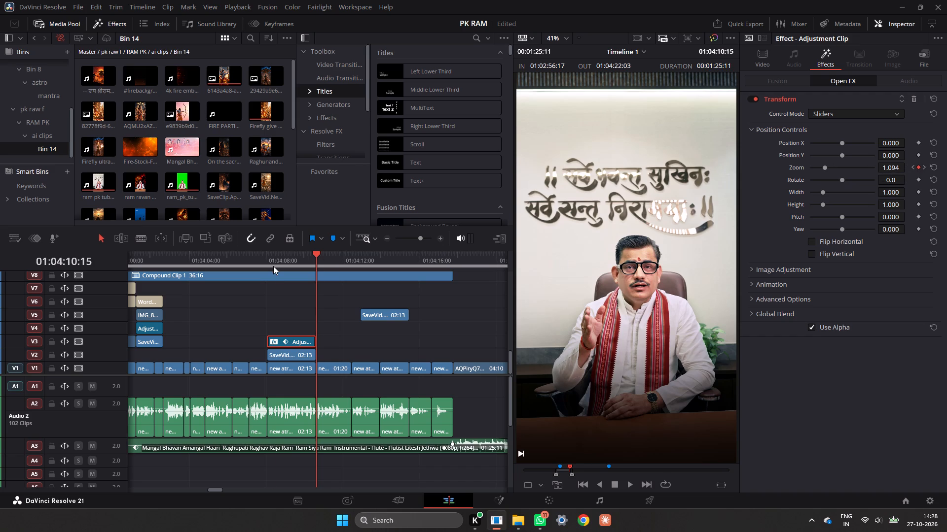
pyautogui.click(273, 266)
pyautogui.press('space')
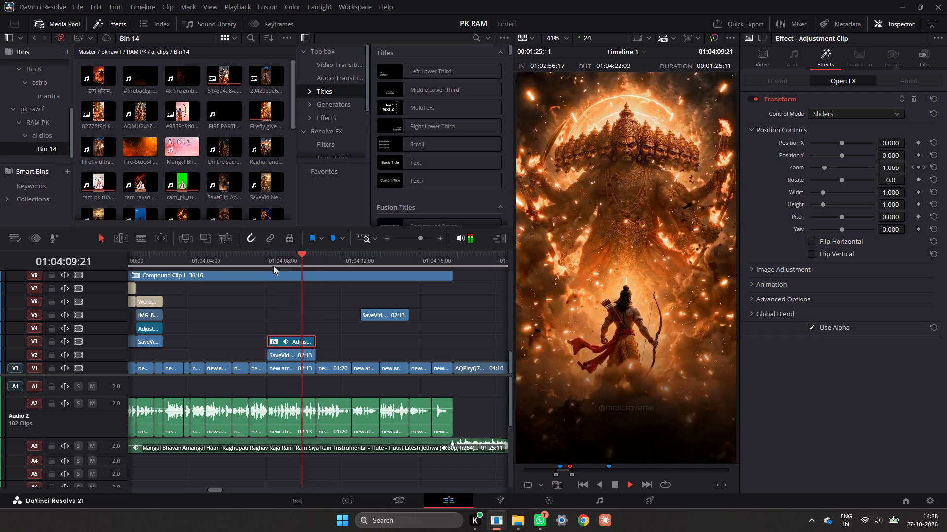
pyautogui.press('space')
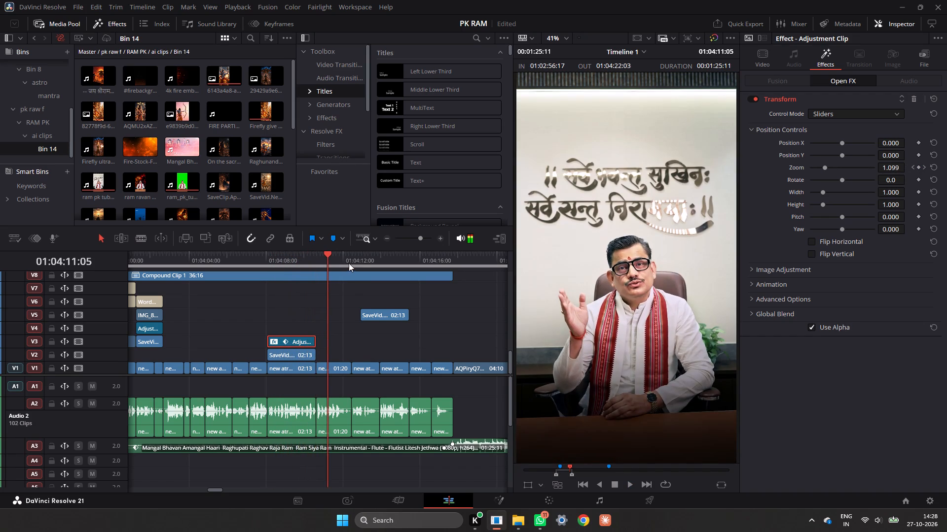
# Review the narration from about 01:04:12 and move the SaveVid clip on V5 to start at about 01:04:14.
pyautogui.click(349, 263)
pyautogui.click(359, 258)
pyautogui.press('space')
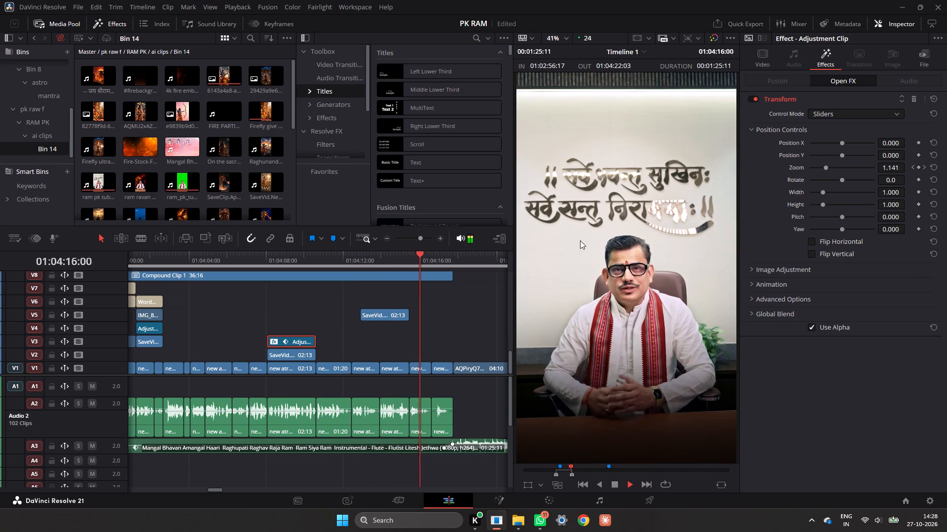
pyautogui.press('space')
pyautogui.moveTo(393, 258); pyautogui.dragTo(390, 259)
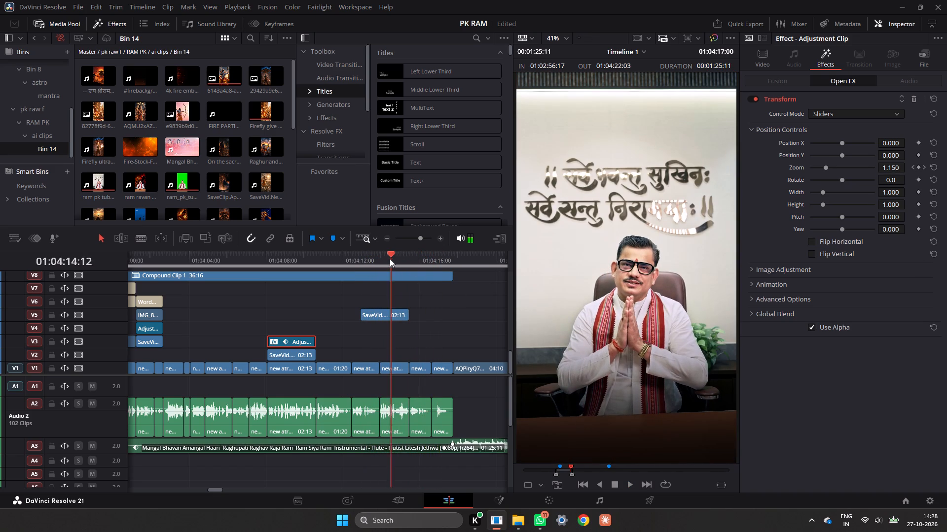
pyautogui.moveTo(390, 259); pyautogui.dragTo(384, 260)
pyautogui.press('space')
pyautogui.press('space')
pyautogui.moveTo(393, 312); pyautogui.dragTo(398, 313)
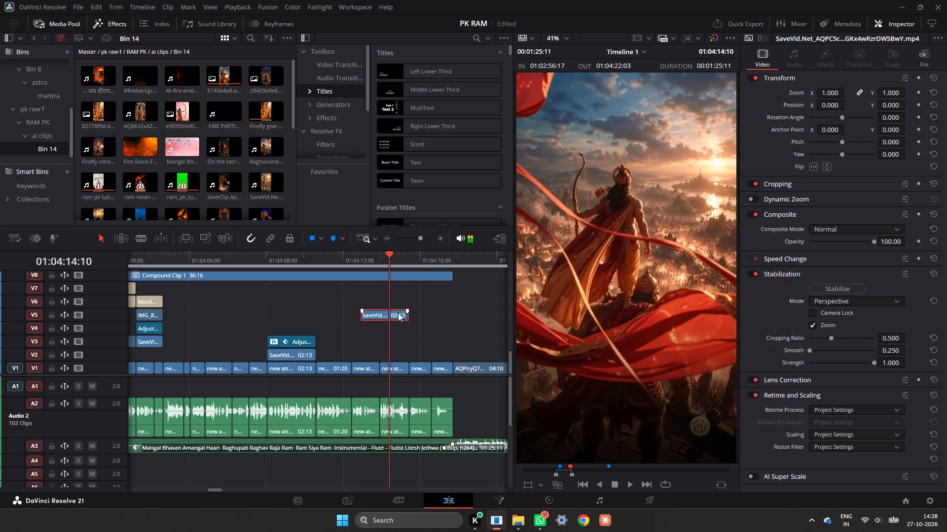
pyautogui.moveTo(398, 313); pyautogui.dragTo(415, 313)
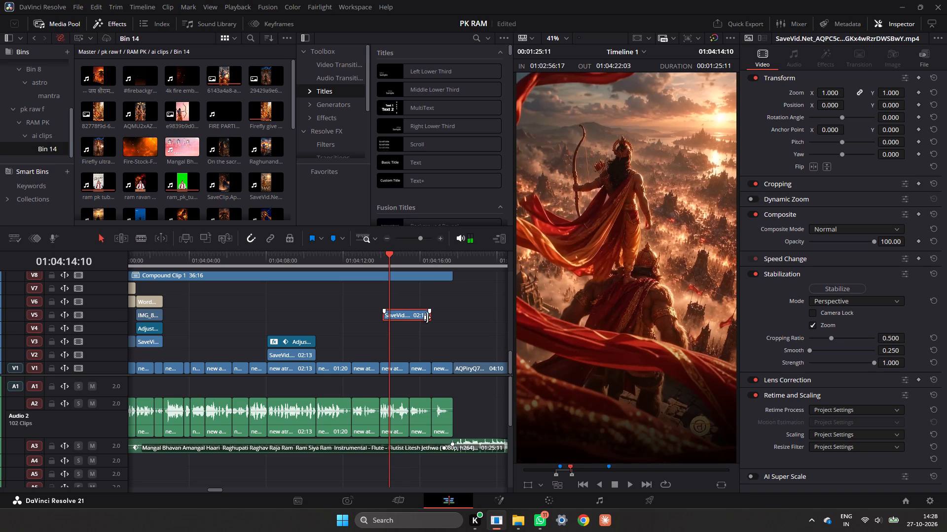
# Trim the end of the SaveVid clip on V5 back to about 01:04:15 and preview the result.
pyautogui.moveTo(428, 317); pyautogui.dragTo(407, 328)
pyautogui.press('space')
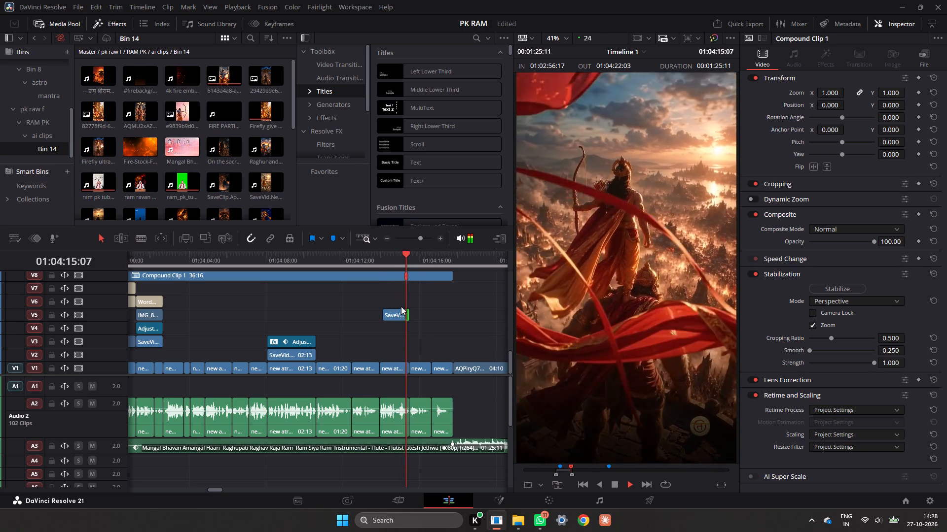
pyautogui.press('space')
pyautogui.click(383, 262)
pyautogui.press('space')
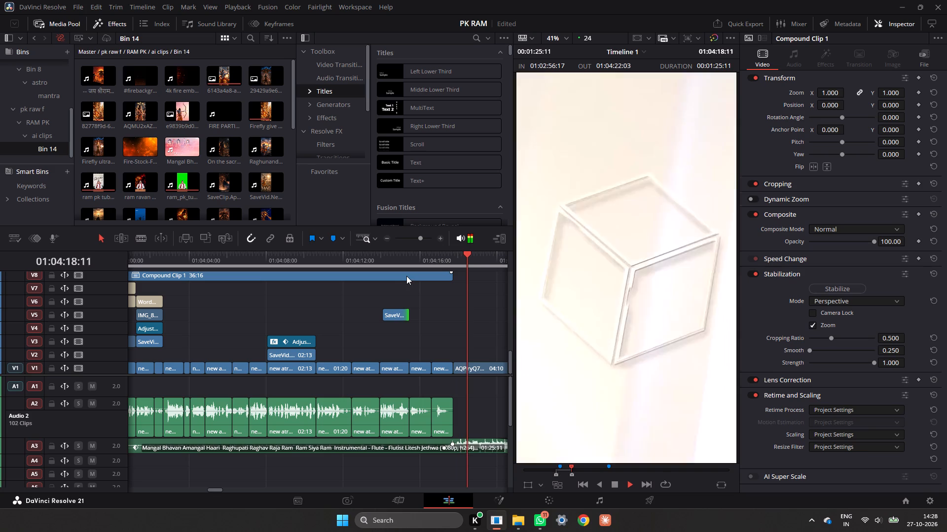
pyautogui.press('space')
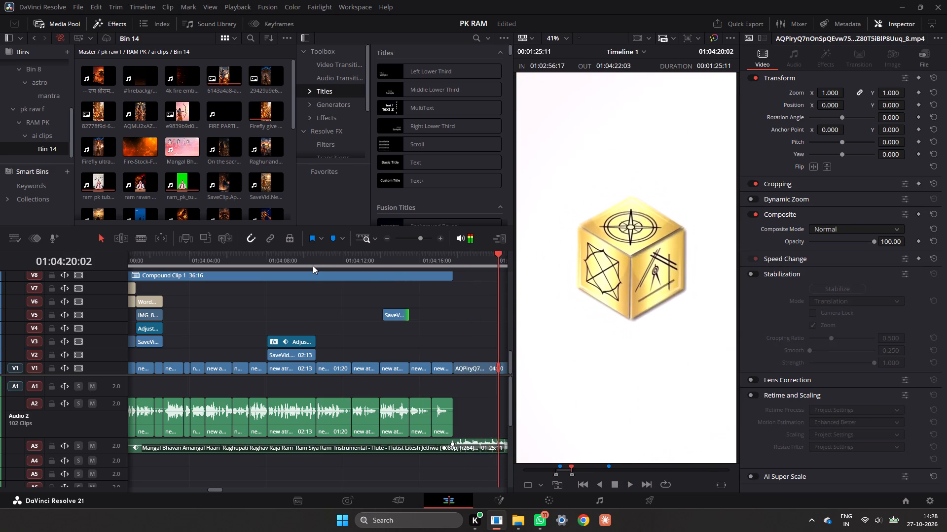
# Play back the sections from about 01:04:08 and 01:03:40 to examine how footage and narration fit together.
pyautogui.click(313, 266)
pyautogui.press('space')
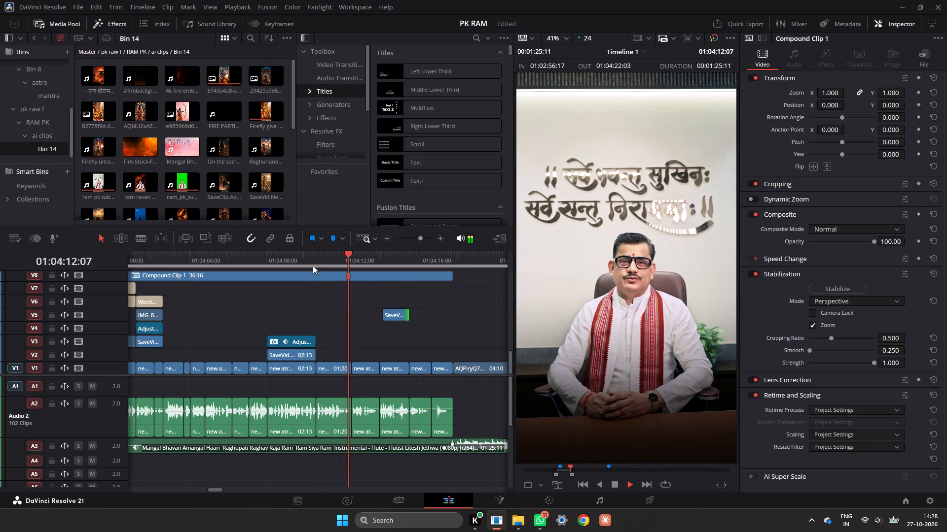
pyautogui.click(313, 266)
pyautogui.click(270, 264)
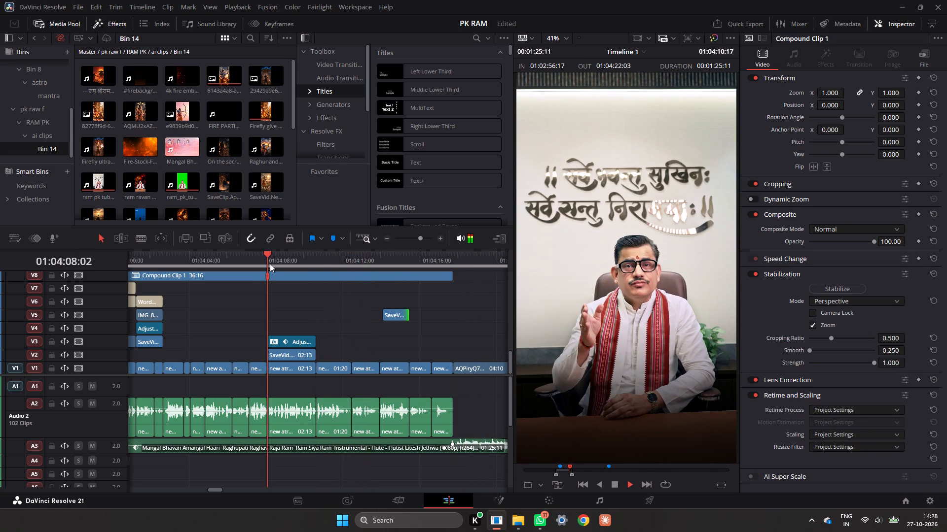
pyautogui.press('space')
pyautogui.press('space')
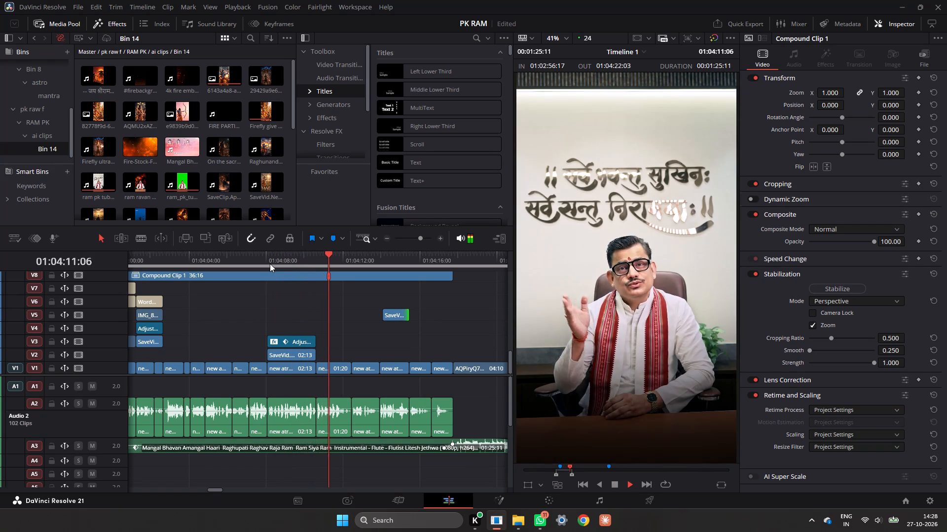
pyautogui.press('space')
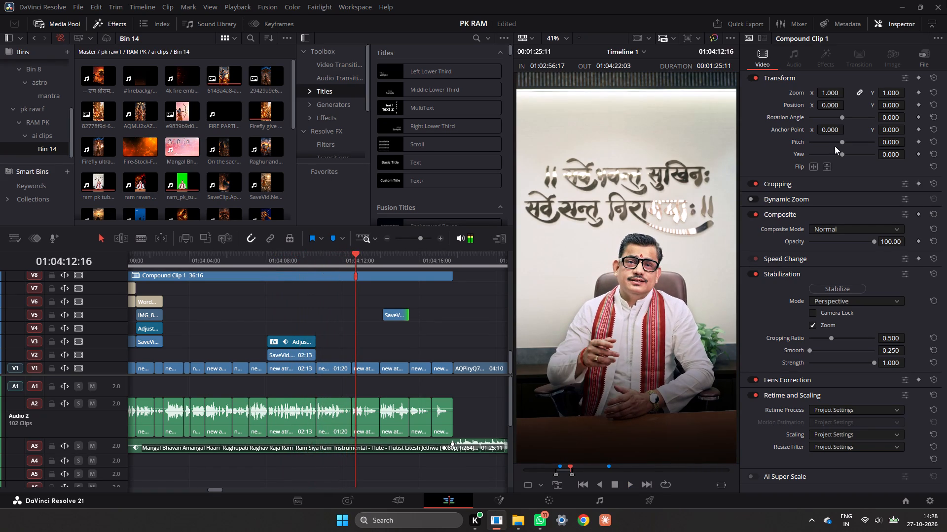
pyautogui.doubleClick(388, 240)
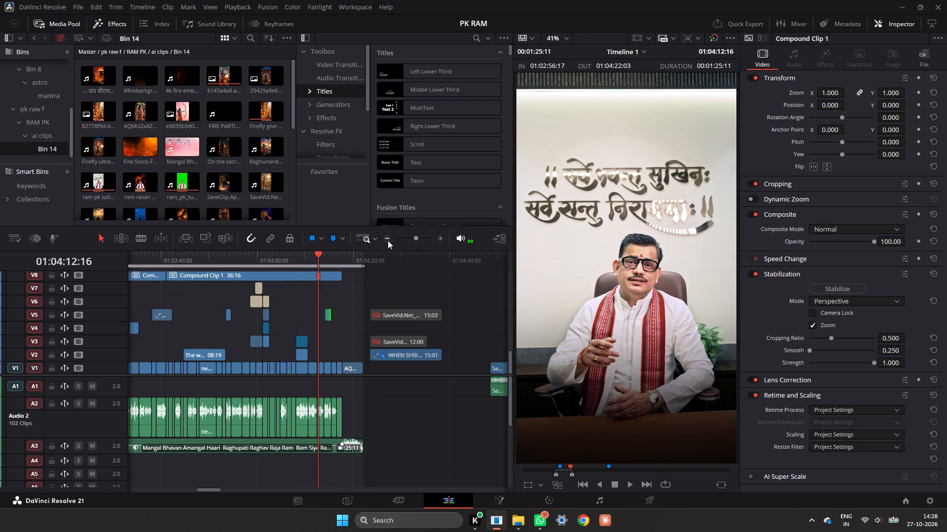
pyautogui.moveTo(310, 256); pyautogui.dragTo(251, 278)
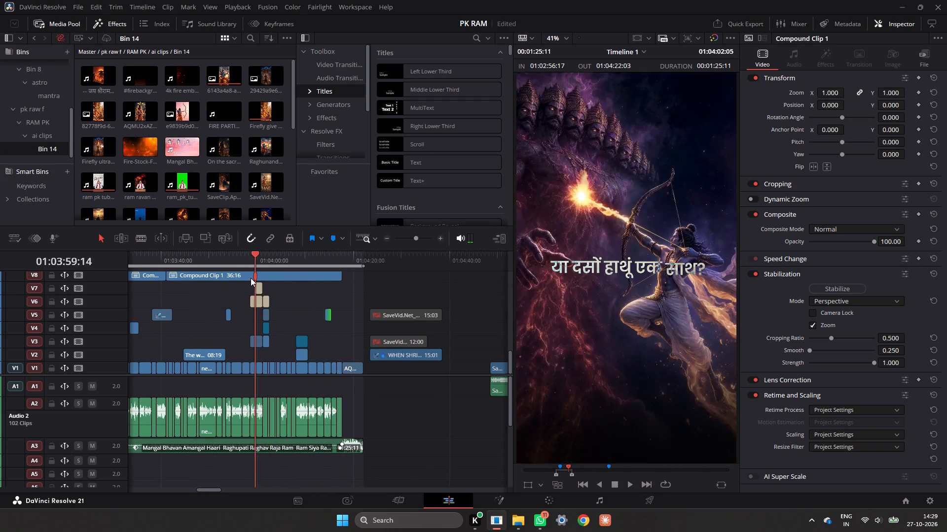
pyautogui.moveTo(251, 278); pyautogui.dragTo(208, 297)
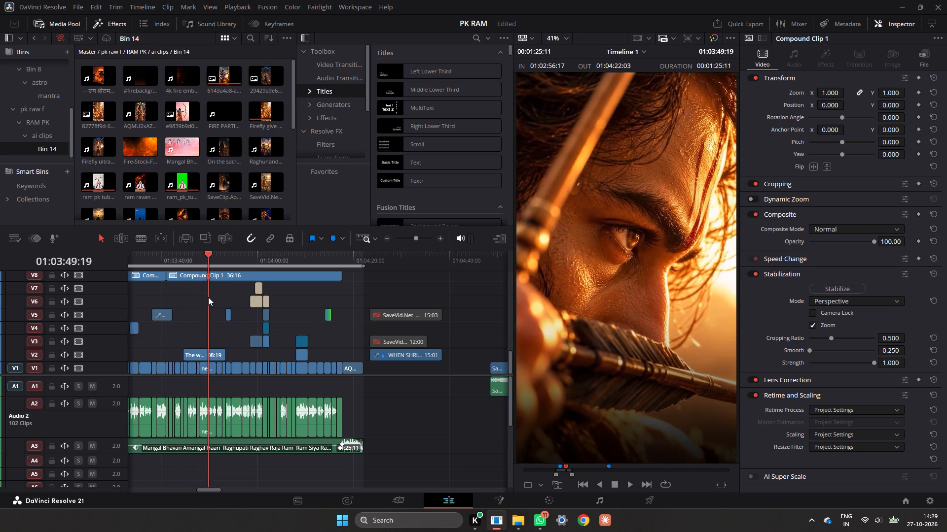
pyautogui.moveTo(208, 297); pyautogui.dragTo(202, 300)
pyautogui.click(161, 261)
pyautogui.press('space')
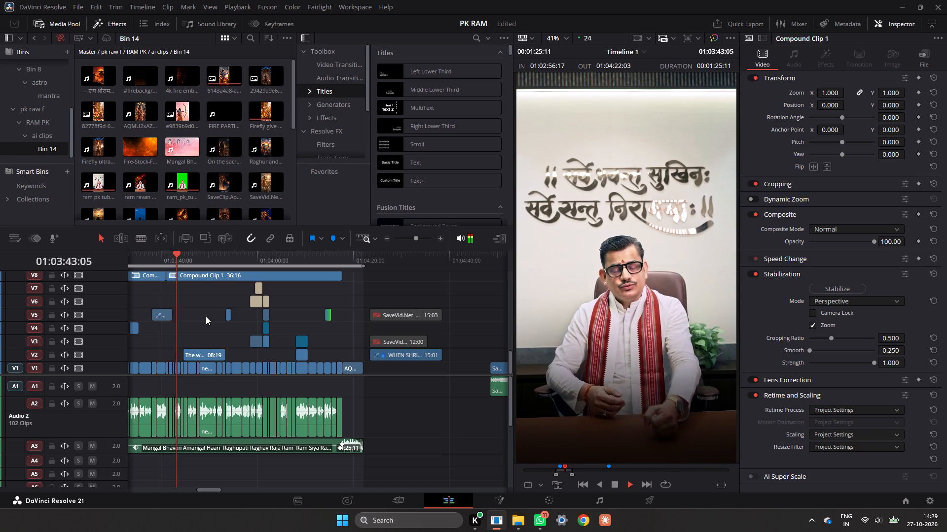
pyautogui.press('space')
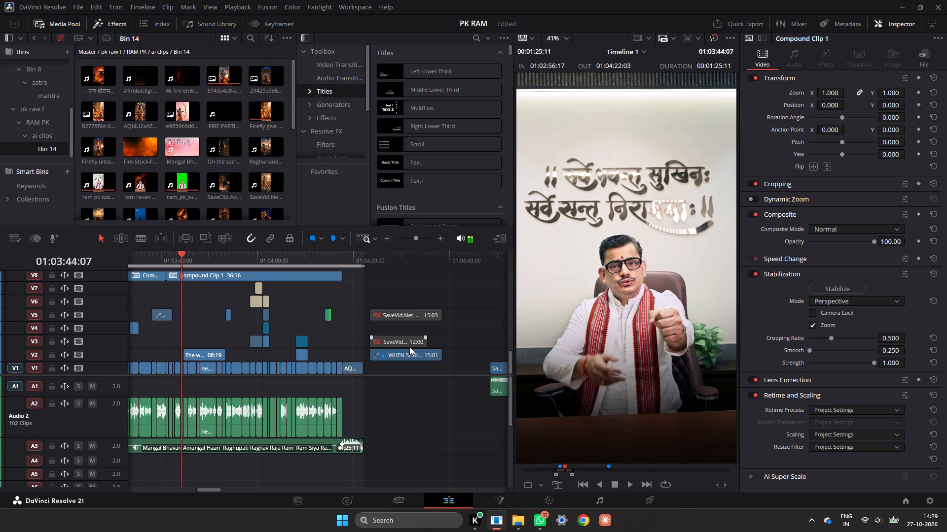
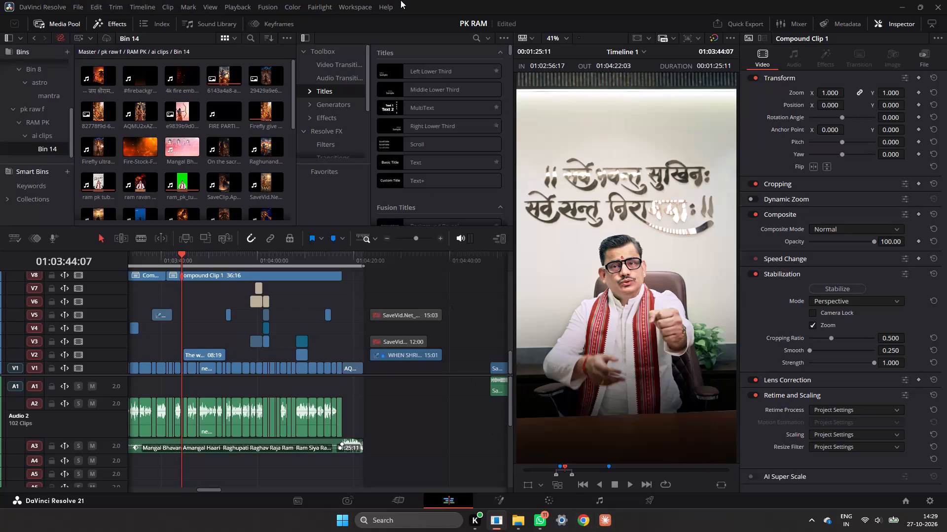
# Browse the footage in Bin 14 and the RAM PK bin, and play the presenter's source video to examine it.
pyautogui.scroll(-7, 190, 182)
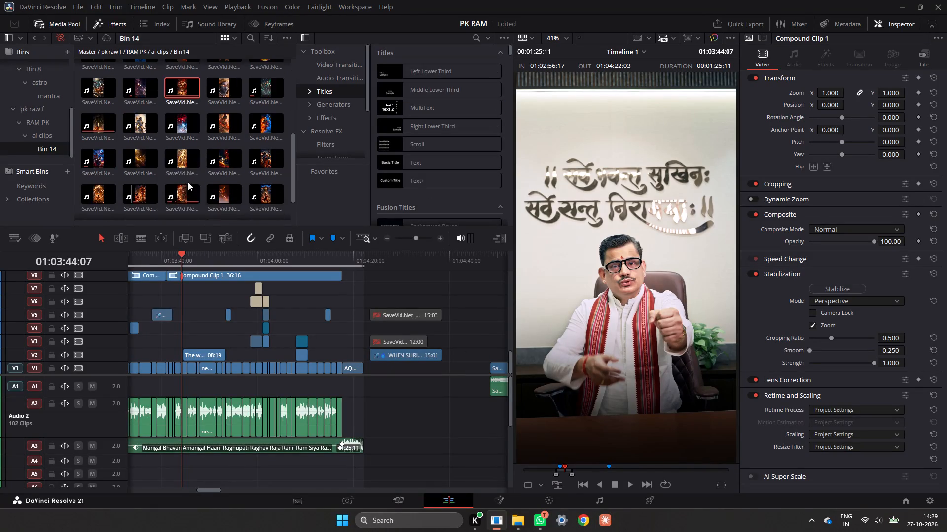
pyautogui.scroll(-14, 188, 181)
pyautogui.scroll(14, 191, 179)
pyautogui.scroll(7, 187, 164)
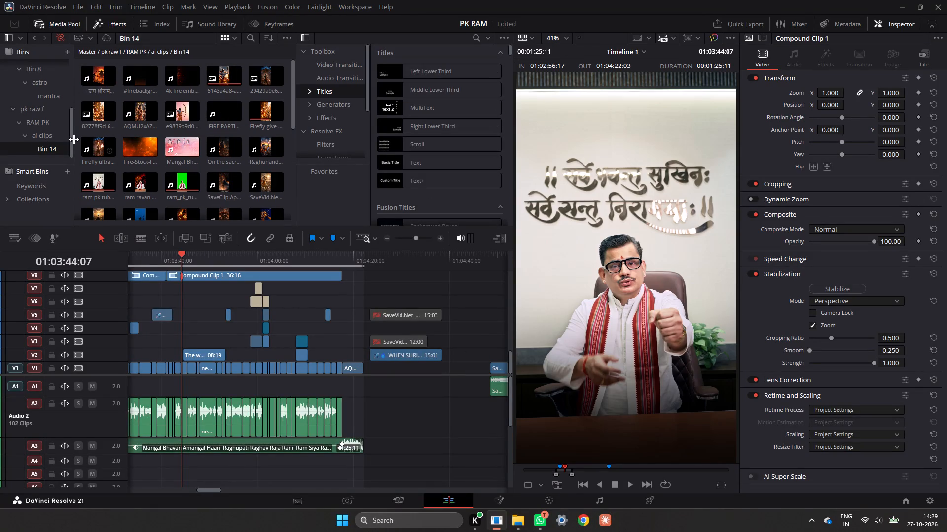
pyautogui.click(55, 138)
pyautogui.click(49, 128)
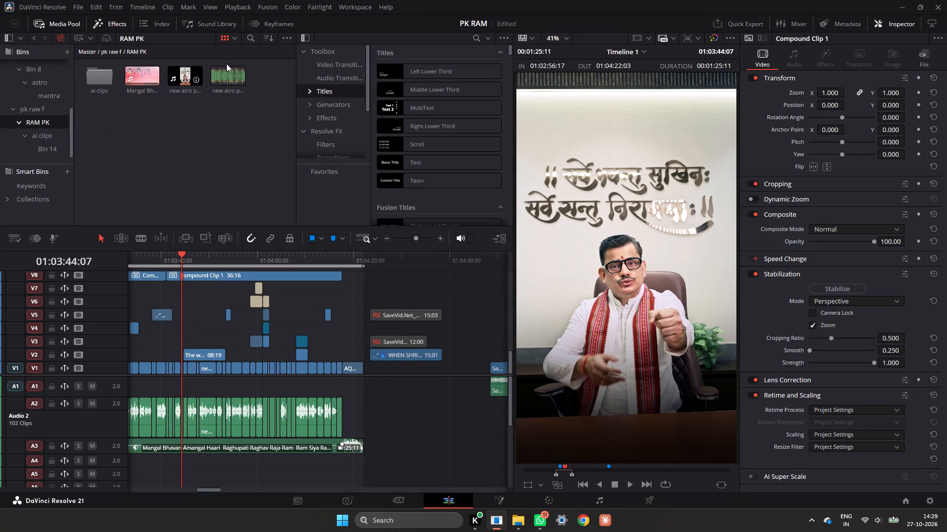
pyautogui.press('space')
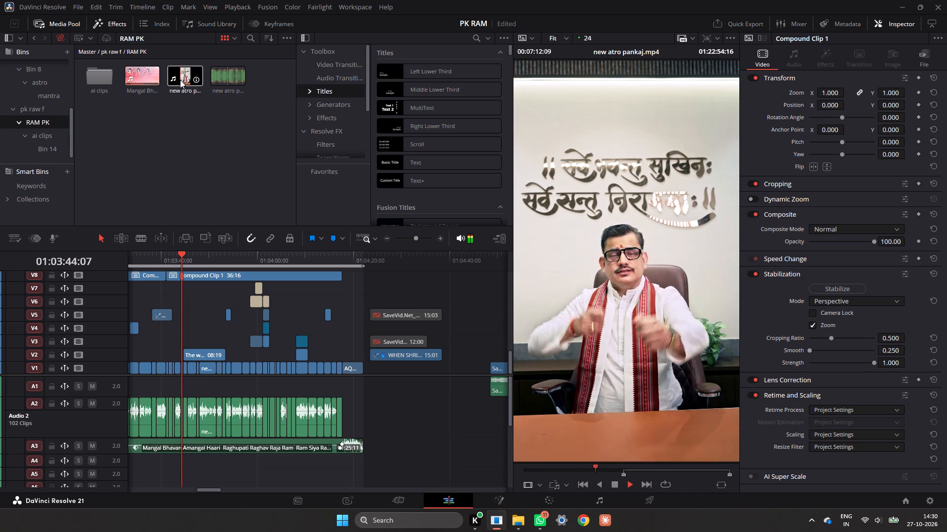
pyautogui.press('space')
pyautogui.press('space')
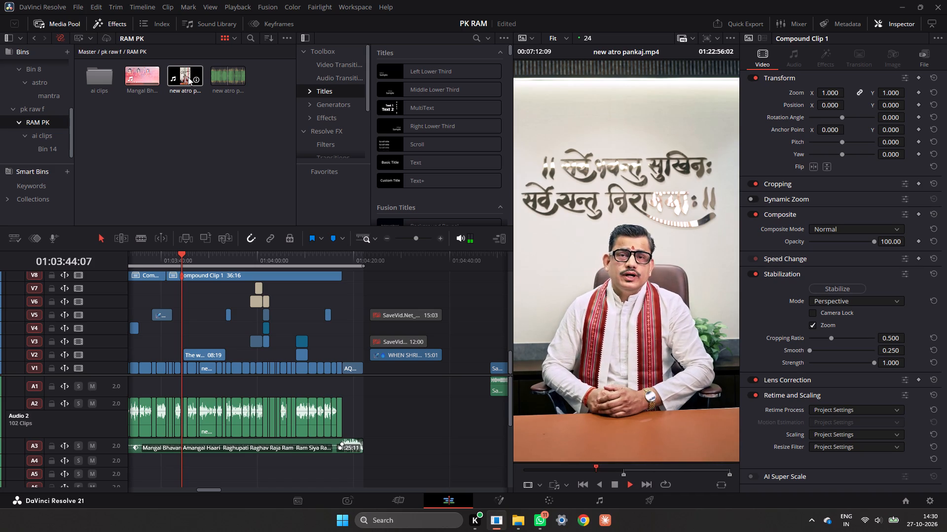
pyautogui.press('space')
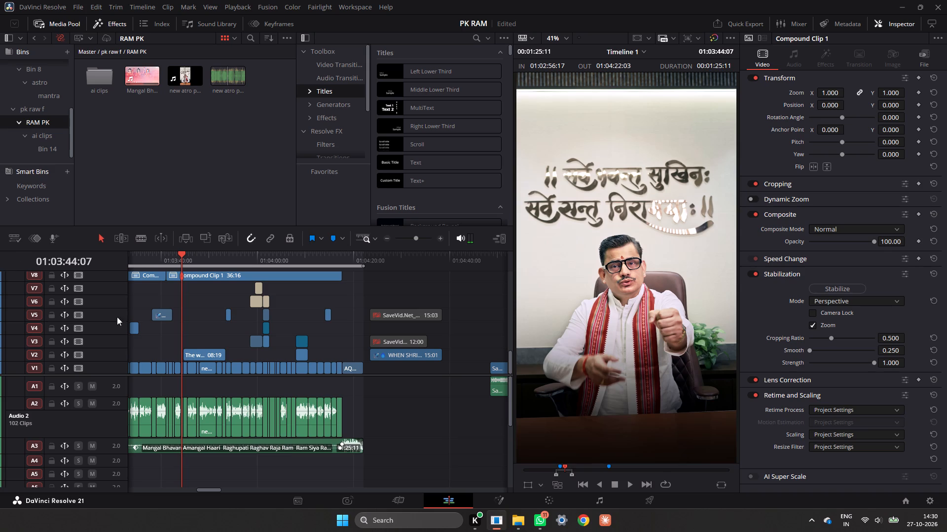
# Play back the section from about 01:03:42 to 01:03:47 to examine how the V2 warrior clip fits the narration.
pyautogui.click(171, 266)
pyautogui.press('space')
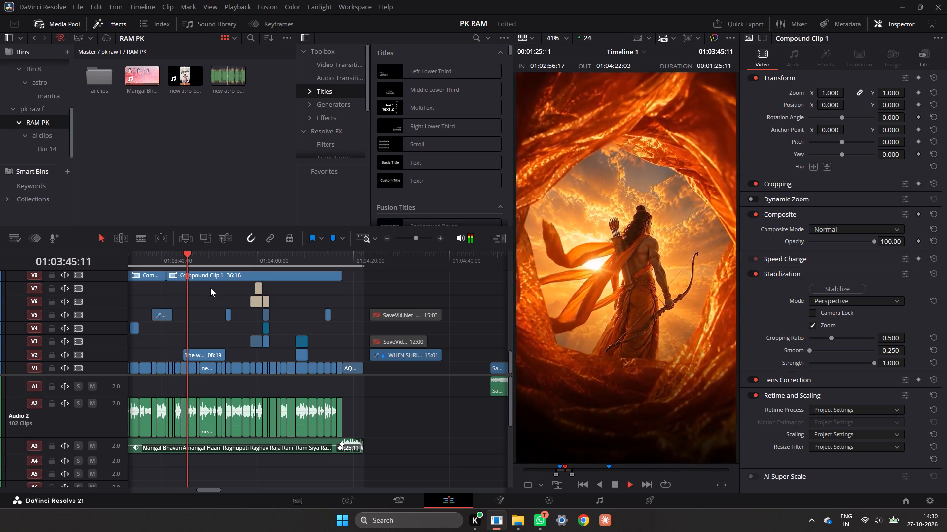
pyautogui.press('space')
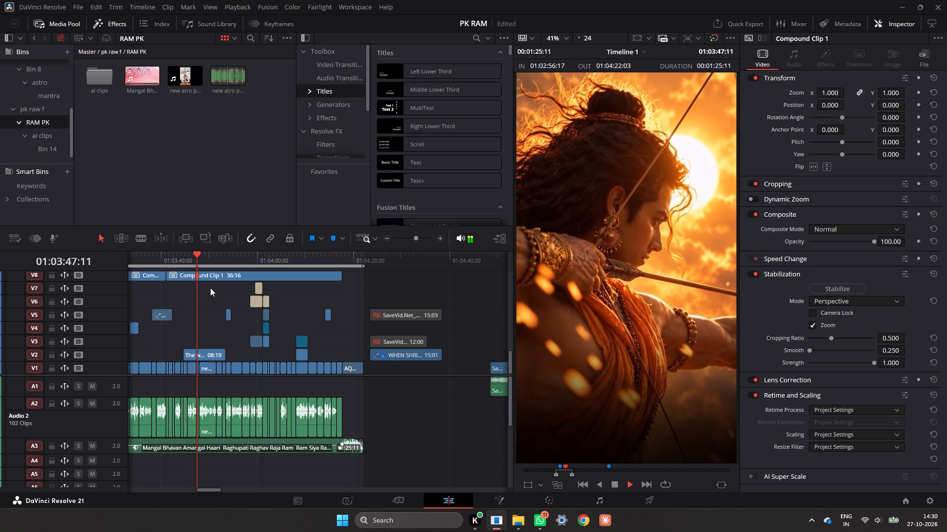
pyautogui.doubleClick(438, 238)
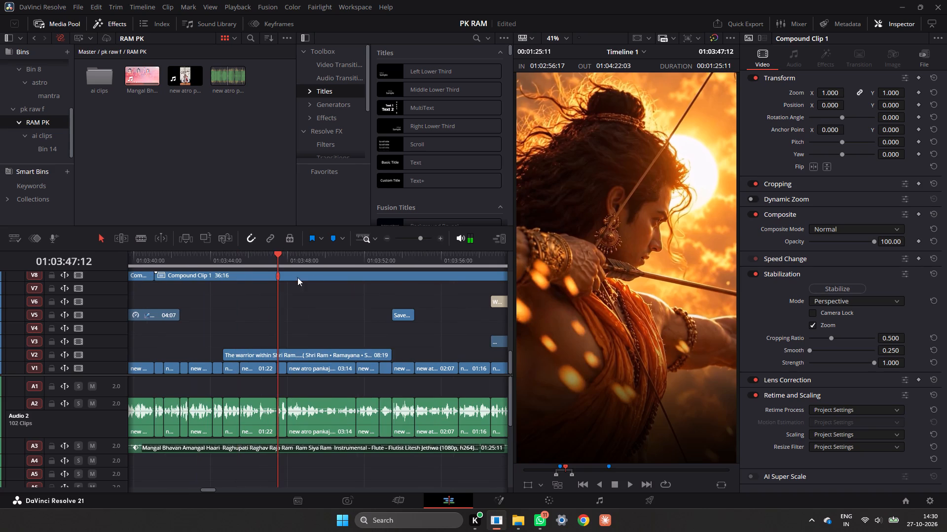
pyautogui.click(234, 265)
pyautogui.press('space')
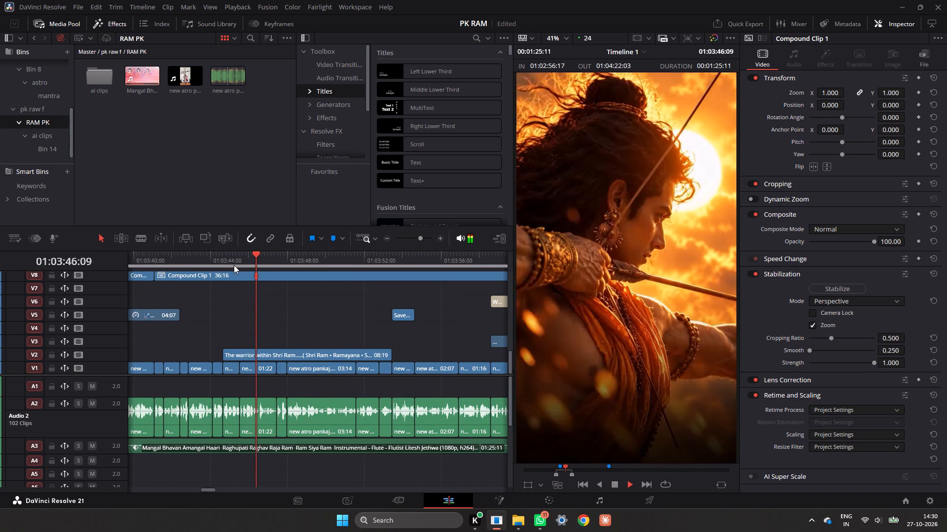
pyautogui.press('space')
pyautogui.press('space')
pyautogui.press('space')
pyautogui.press('space')
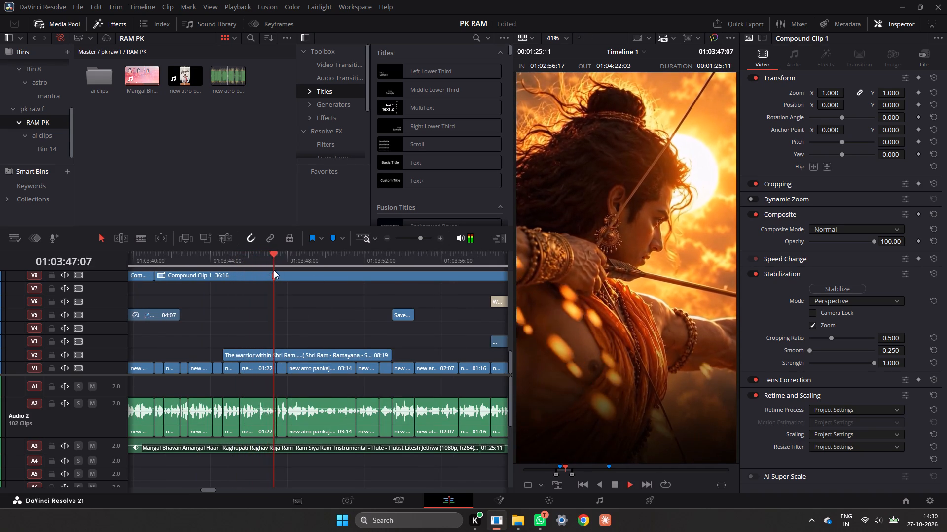
pyautogui.press('space')
# Move the warrior clip on V2 earlier to start at about 01:03:43 and preview it against the narration.
pyautogui.moveTo(283, 353); pyautogui.dragTo(245, 356)
pyautogui.moveTo(254, 265); pyautogui.dragTo(242, 265)
pyautogui.press('space')
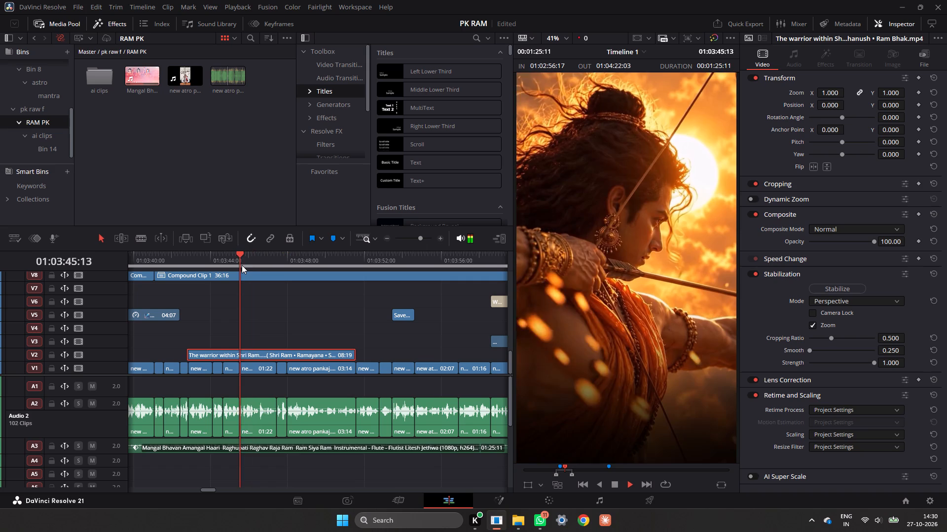
pyautogui.press('space')
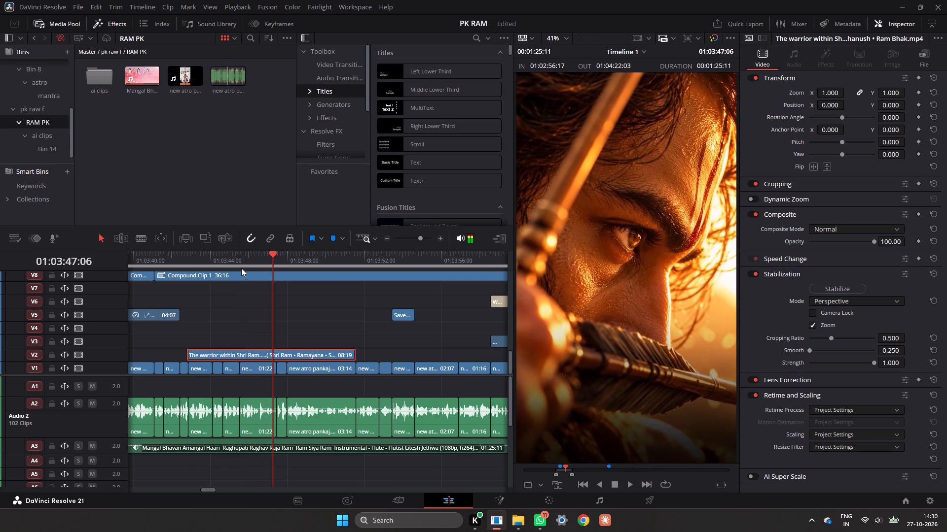
pyautogui.press('space')
pyautogui.press('space')
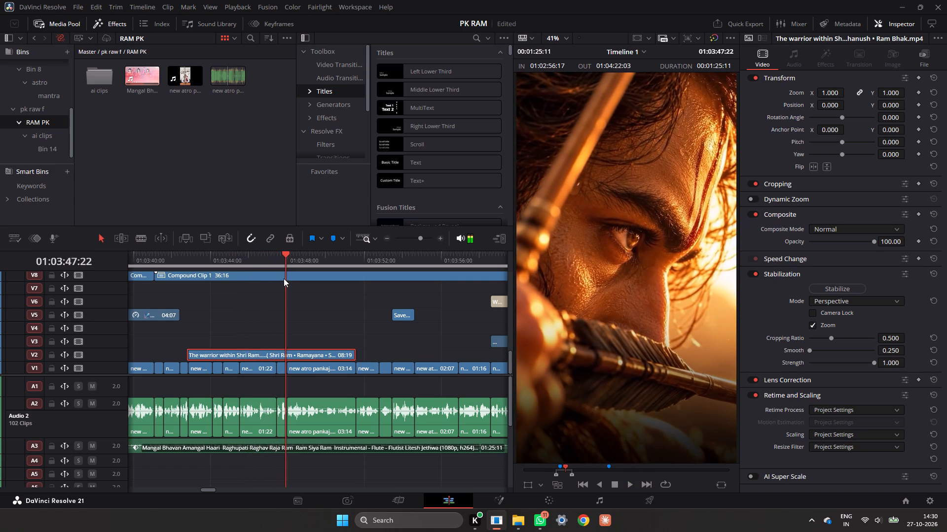
pyautogui.moveTo(255, 353); pyautogui.dragTo(265, 355)
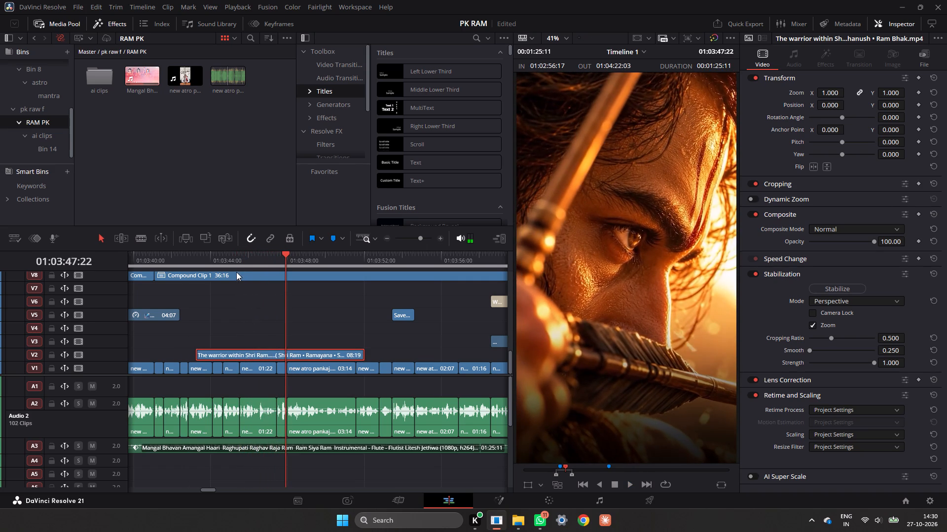
pyautogui.click(241, 263)
pyautogui.press('space')
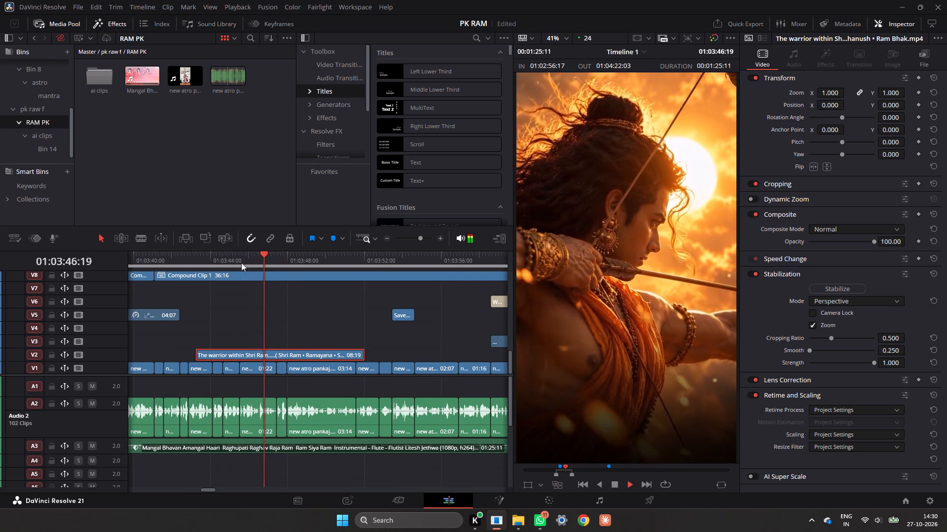
pyautogui.press('space')
# Find the shot change in the warrior clip on V2 and split the clip at 01:03:45:02.
pyautogui.moveTo(286, 263); pyautogui.dragTo(274, 270)
pyautogui.moveTo(242, 267); pyautogui.dragTo(224, 275)
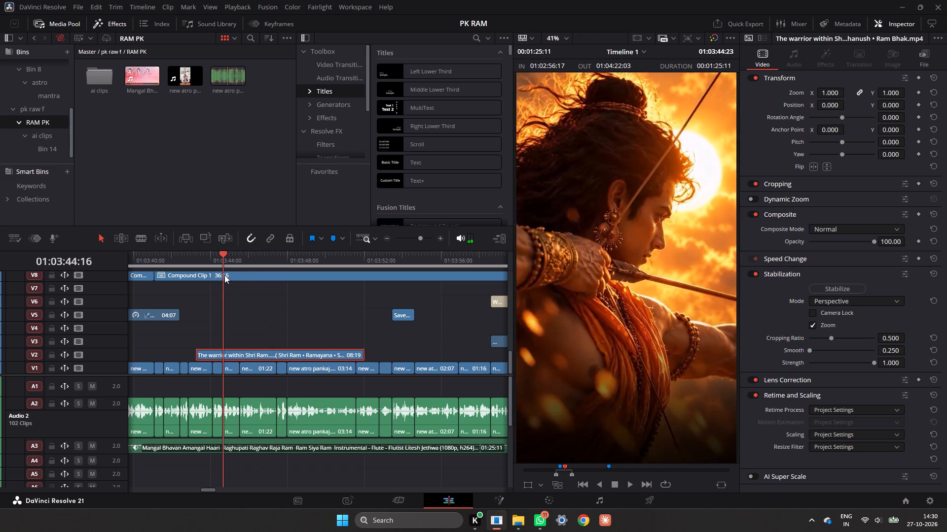
pyautogui.moveTo(224, 275); pyautogui.dragTo(225, 275)
pyautogui.press('Right')
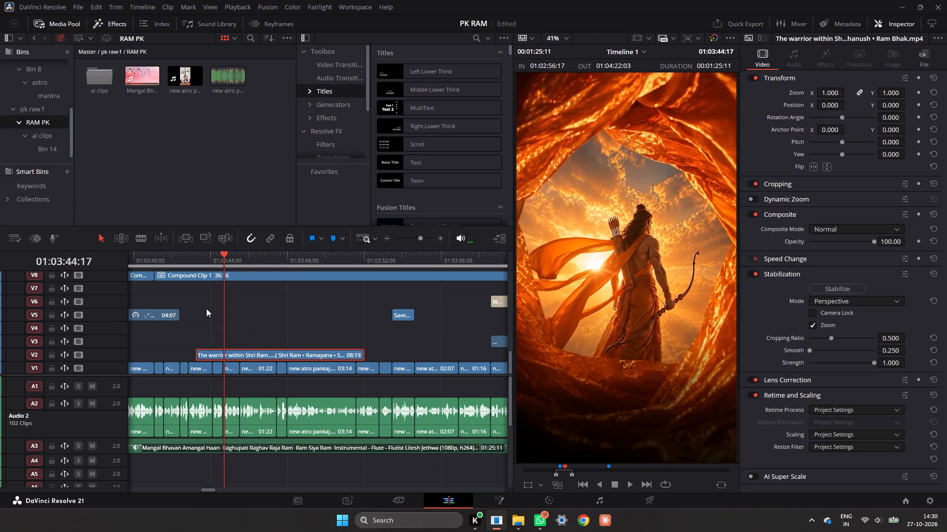
pyautogui.press('Right')
pyautogui.press('Right')
pyautogui.press('Right')
pyautogui.press('Right')
pyautogui.press('Right')
pyautogui.press('Right')
pyautogui.press('Right')
pyautogui.press('Right')
pyautogui.press('Right')
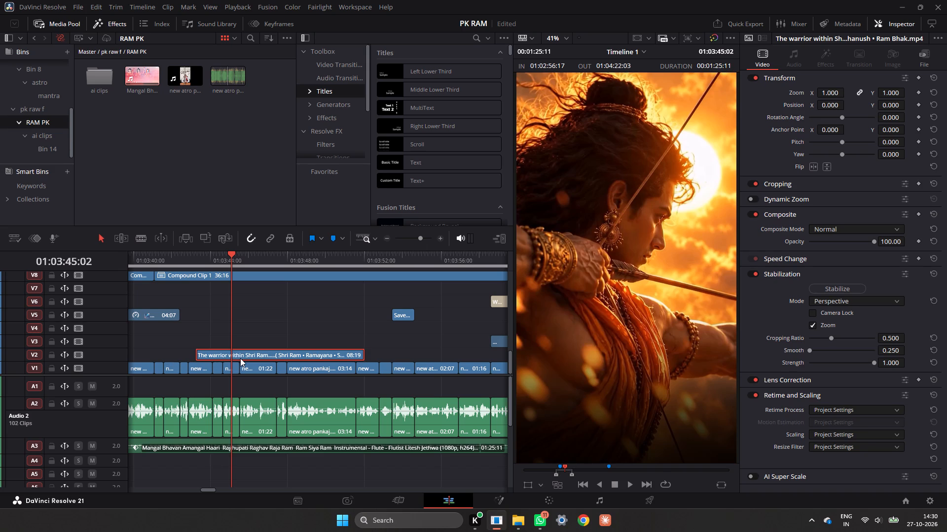
pyautogui.hotkey('ctrl', 'b')
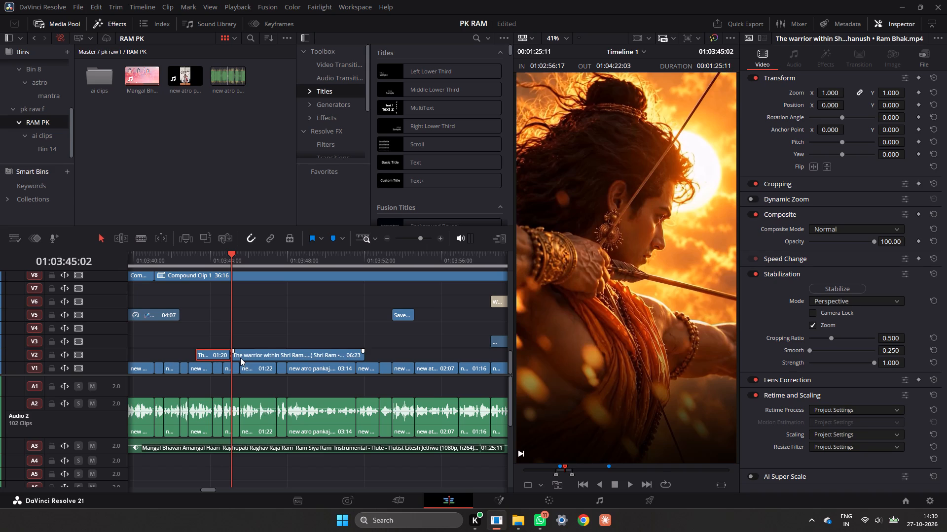
# Move the second piece of the warrior clip on V2 to start at about 01:03:45:13 and preview it.
pyautogui.moveTo(244, 356); pyautogui.dragTo(251, 357)
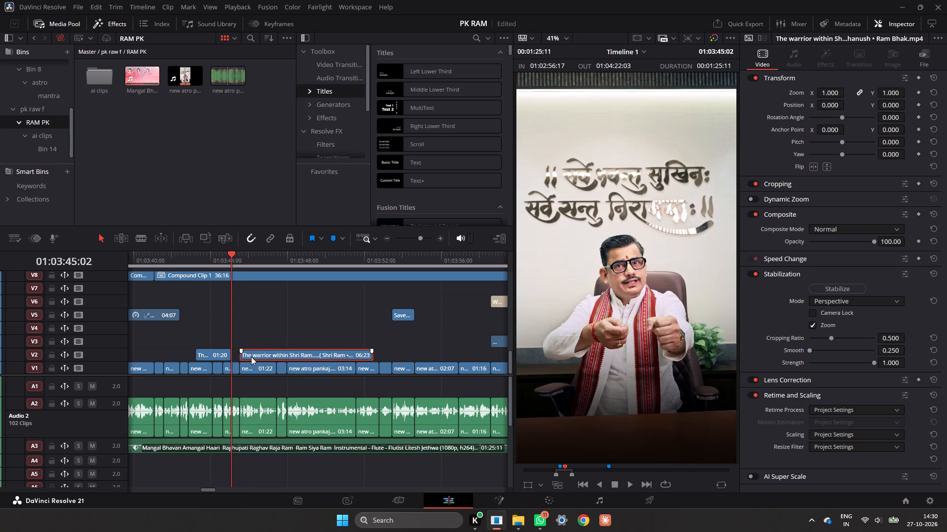
pyautogui.press('space')
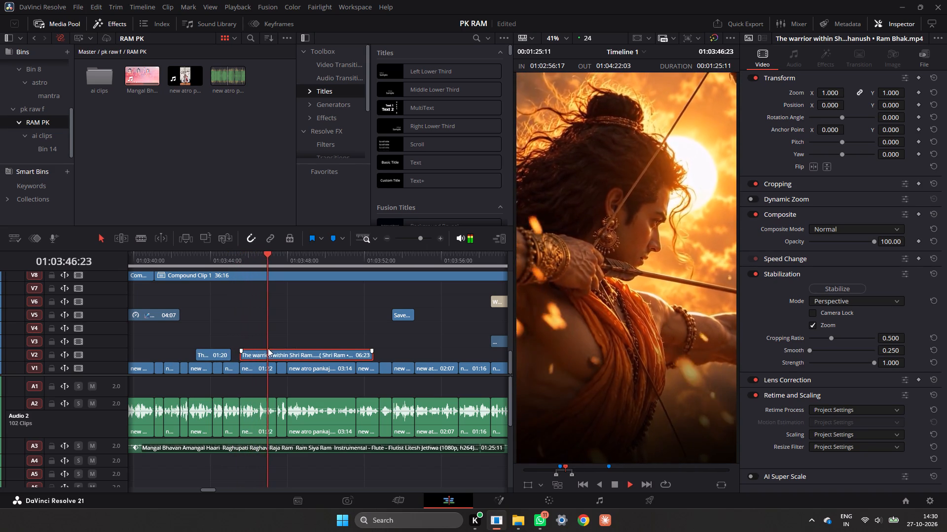
pyautogui.press('space')
# Split the second warrior piece on V2 at 01:03:47:11 and play back the footage after the cut.
pyautogui.click(282, 261)
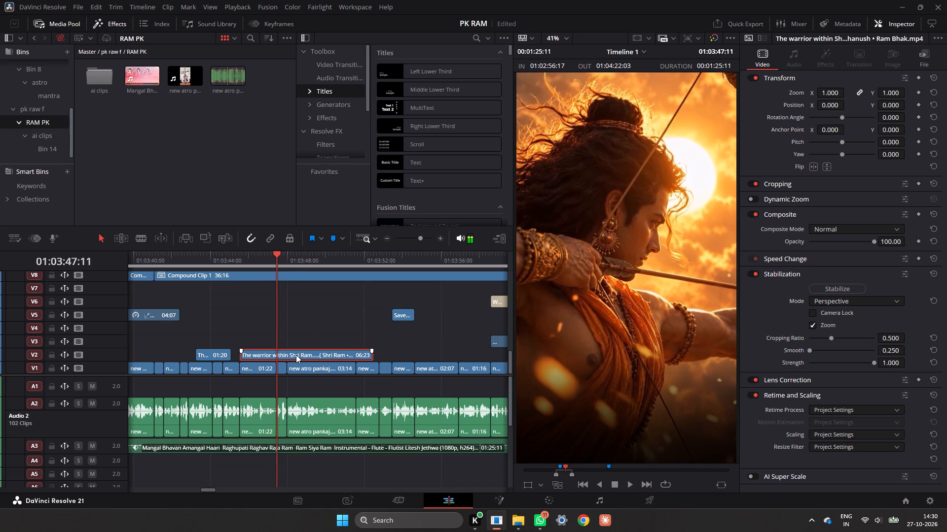
pyautogui.click(296, 355)
pyautogui.hotkey('ctrl', 'b')
pyautogui.press('space')
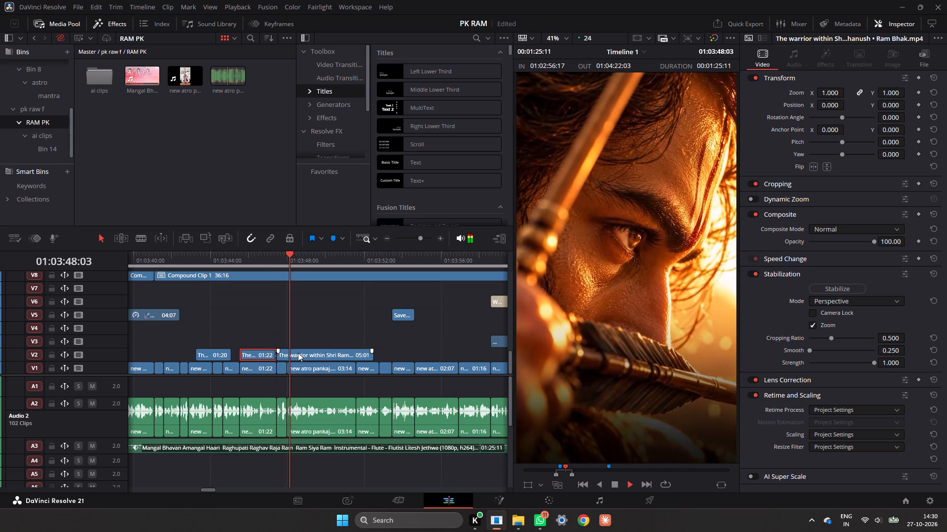
pyautogui.press('space')
pyautogui.press('space')
pyautogui.press('space')
pyautogui.press('space')
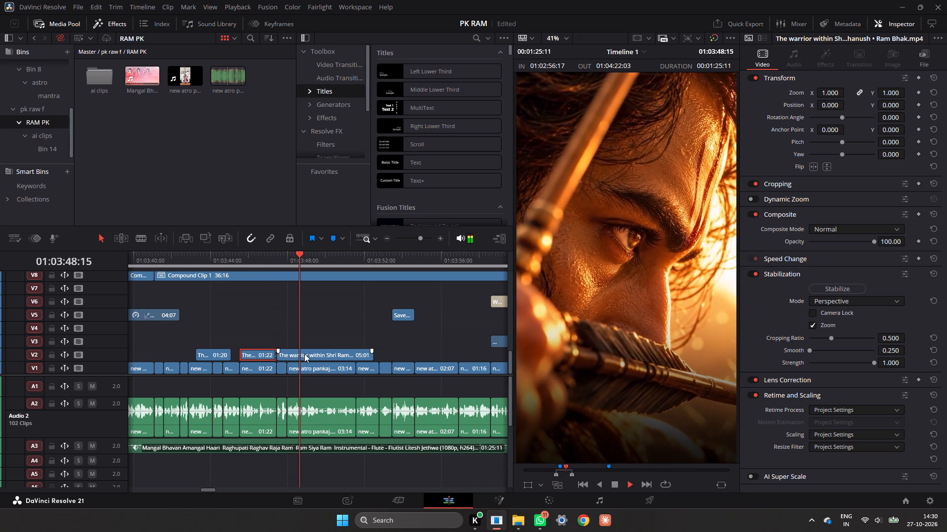
pyautogui.press('space')
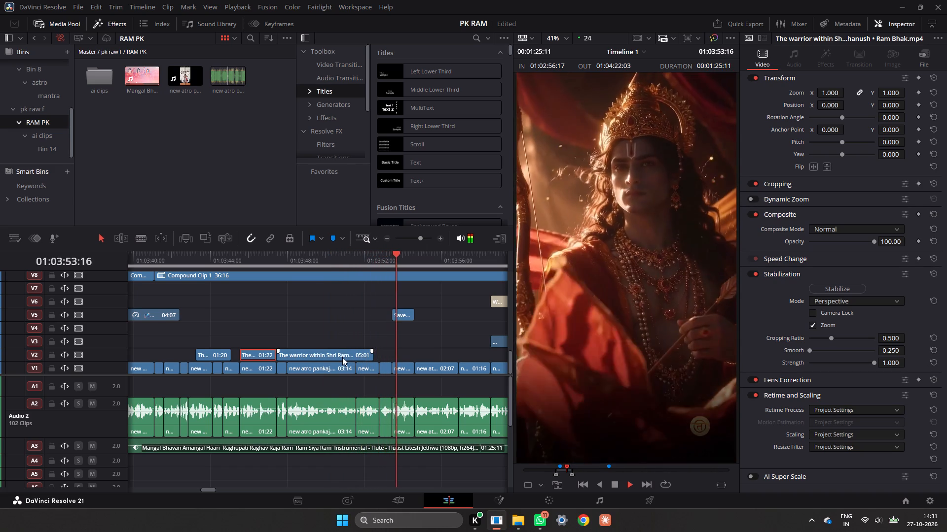
pyautogui.press('space')
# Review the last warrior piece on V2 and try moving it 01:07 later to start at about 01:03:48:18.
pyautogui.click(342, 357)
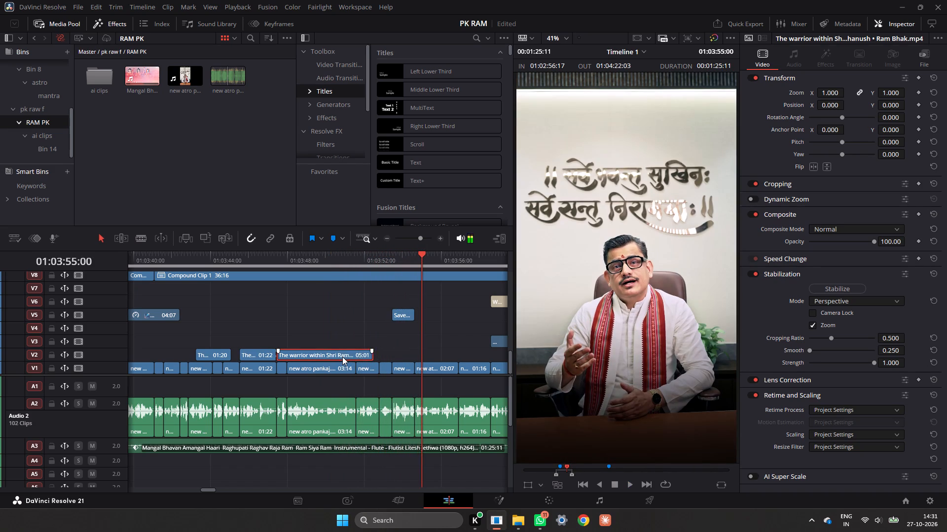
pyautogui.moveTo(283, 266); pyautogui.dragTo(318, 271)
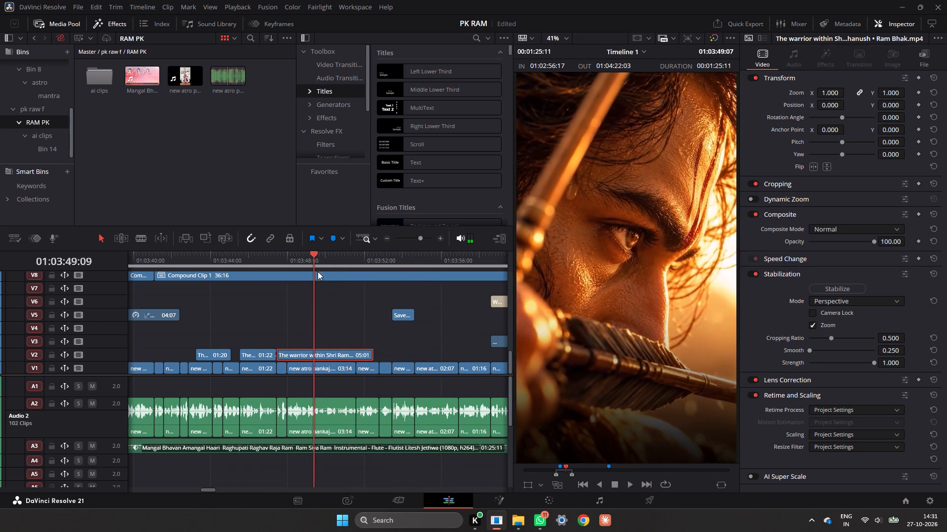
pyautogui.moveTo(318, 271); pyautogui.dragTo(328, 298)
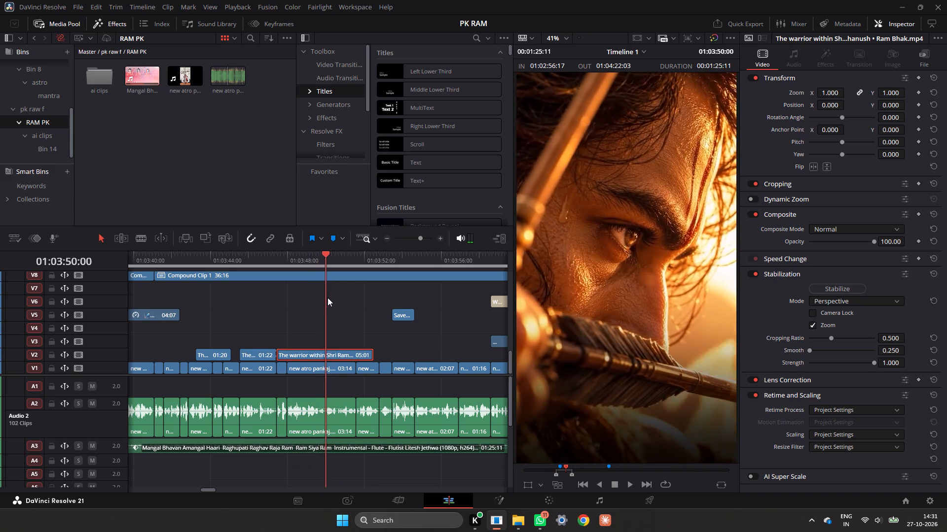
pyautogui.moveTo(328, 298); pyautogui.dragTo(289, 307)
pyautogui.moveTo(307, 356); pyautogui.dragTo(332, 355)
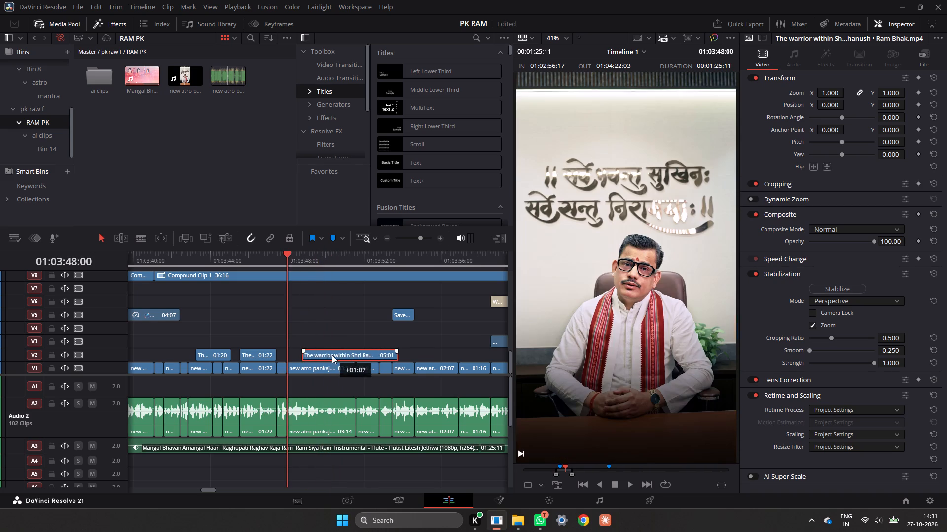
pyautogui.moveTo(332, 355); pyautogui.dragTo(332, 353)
# Preview the section from about 01:03:41 and move the last warrior piece up to V5, starting at about 01:03:43.
pyautogui.moveTo(209, 269); pyautogui.dragTo(201, 269)
pyautogui.press('space')
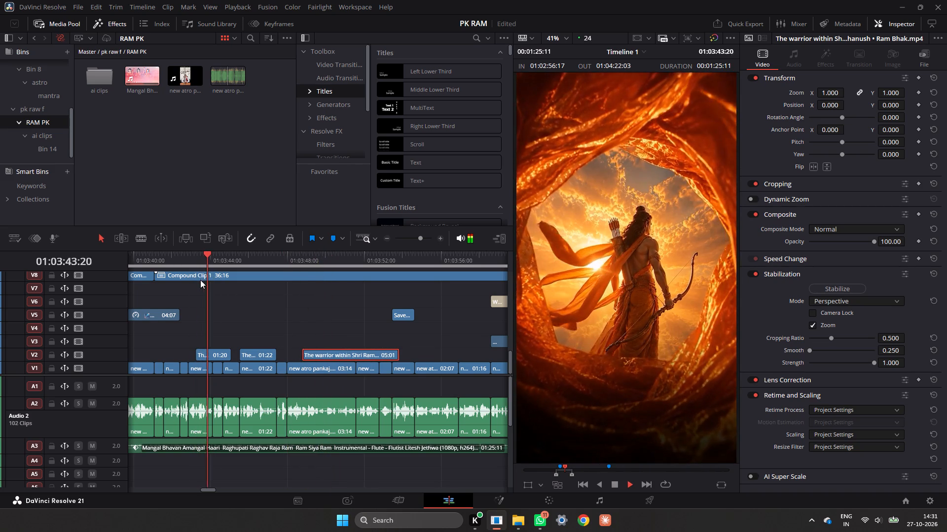
pyautogui.press('space')
pyautogui.moveTo(165, 259); pyautogui.dragTo(154, 260)
pyautogui.press('space')
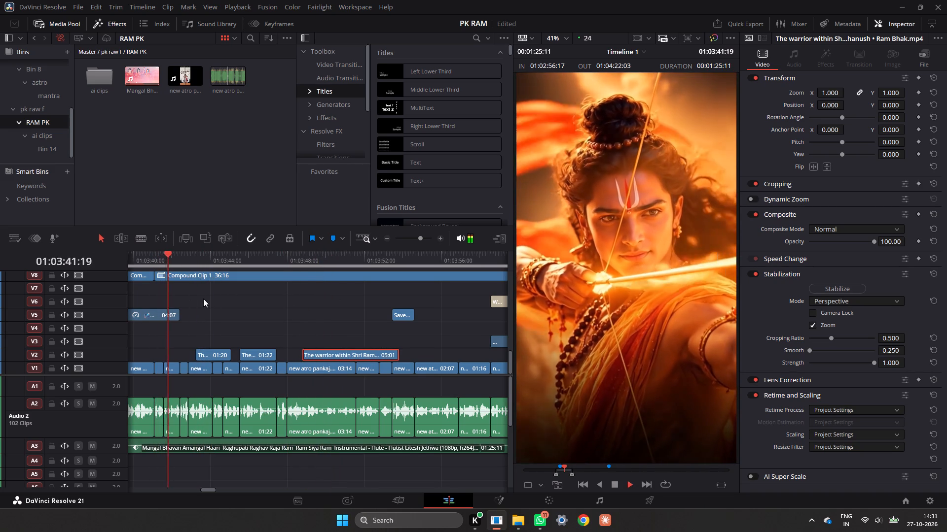
pyautogui.press('space')
pyautogui.moveTo(339, 351); pyautogui.dragTo(234, 309)
pyautogui.keyDown('ctrl'); pyautogui.scroll(2, 291, 311); pyautogui.keyUp('ctrl')
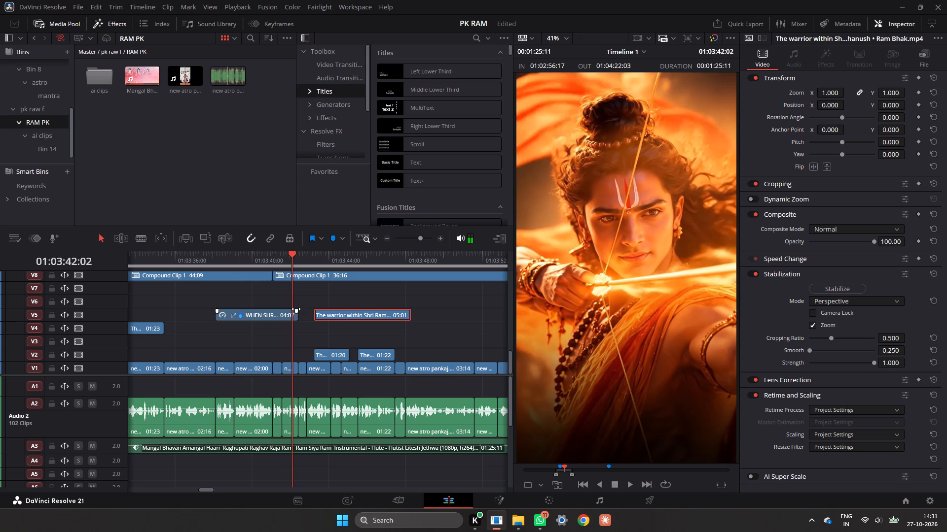
# Review the footage around 01:03:25 to 01:03:27 and the warrior piece around 01:03:44.
pyautogui.click(208, 255)
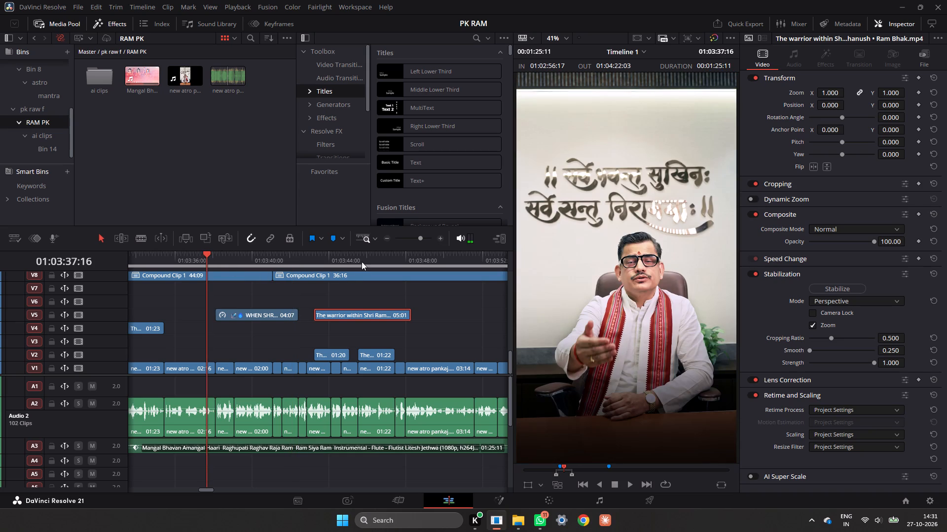
pyautogui.doubleClick(388, 239)
pyautogui.click(214, 264)
pyautogui.press('space')
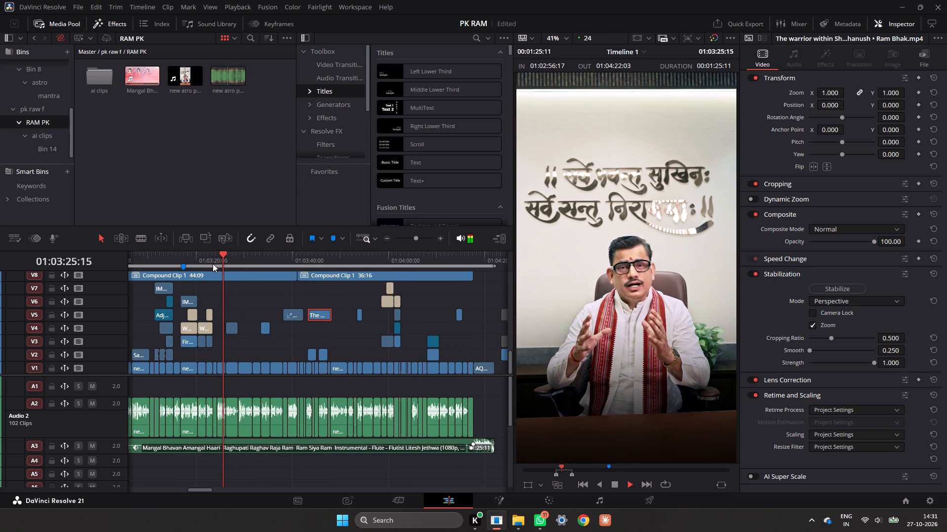
pyautogui.press('space')
pyautogui.press('space')
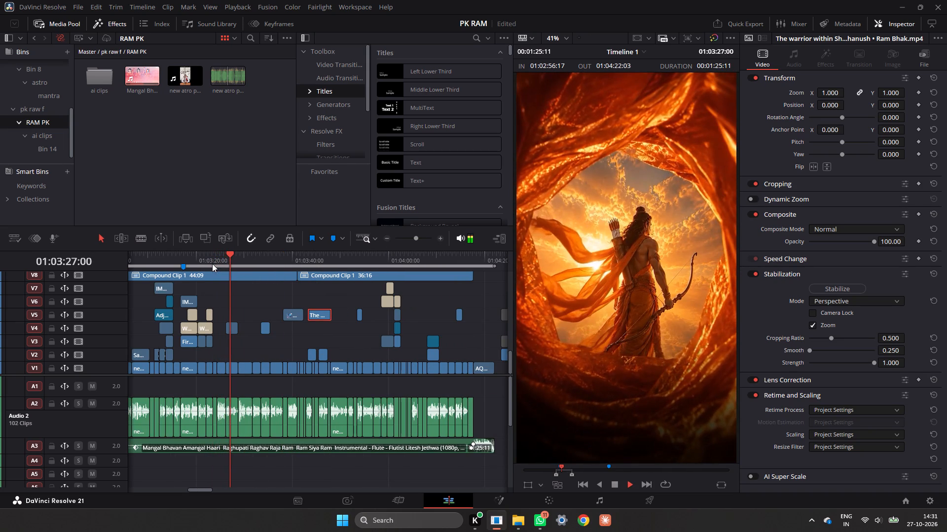
pyautogui.press('space')
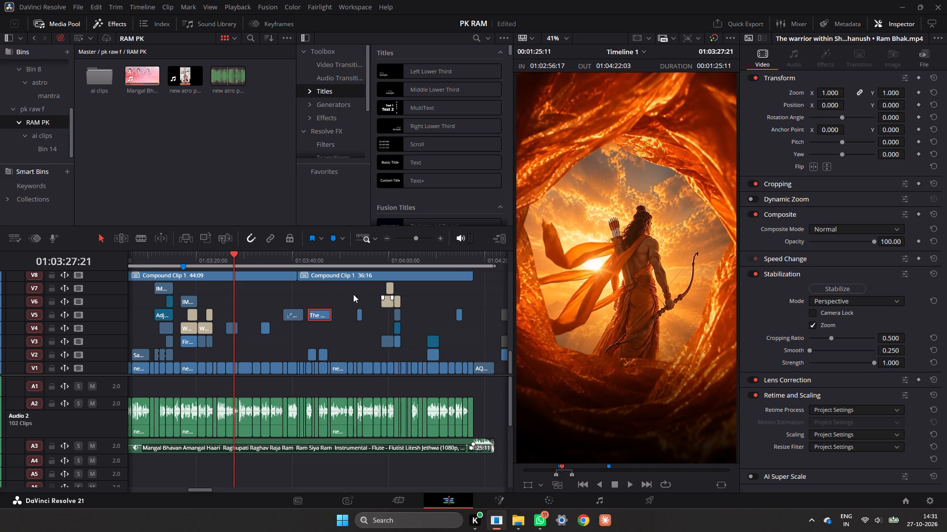
pyautogui.doubleClick(309, 265)
pyautogui.press('space')
pyautogui.press('space')
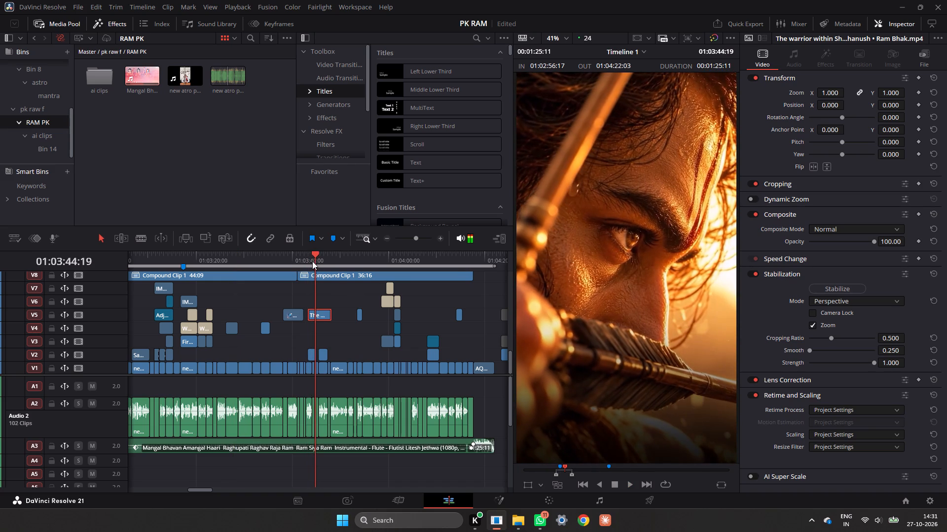
# Play back the captioned overlays and narration from about 01:03:18 to 01:03:34.
pyautogui.click(183, 263)
pyautogui.click(189, 256)
pyautogui.press('space')
pyautogui.press('space')
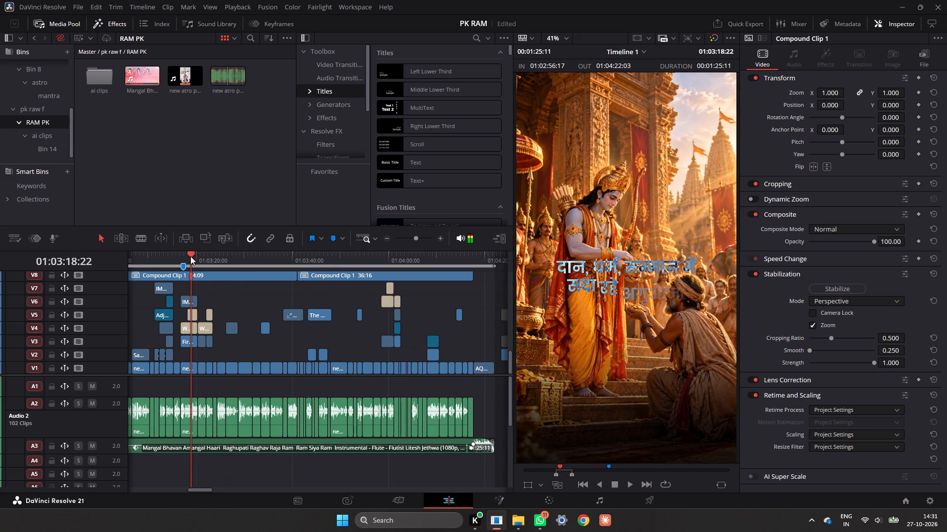
pyautogui.press('space')
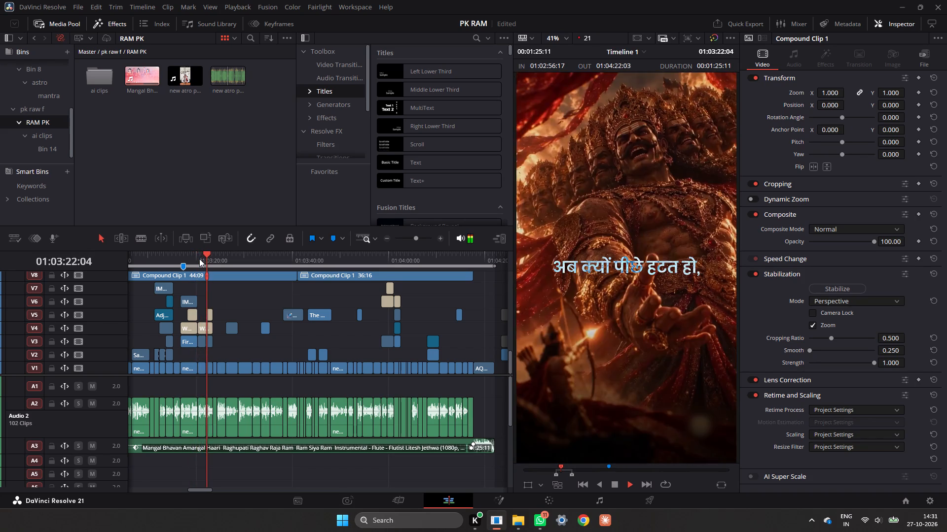
pyautogui.press('space')
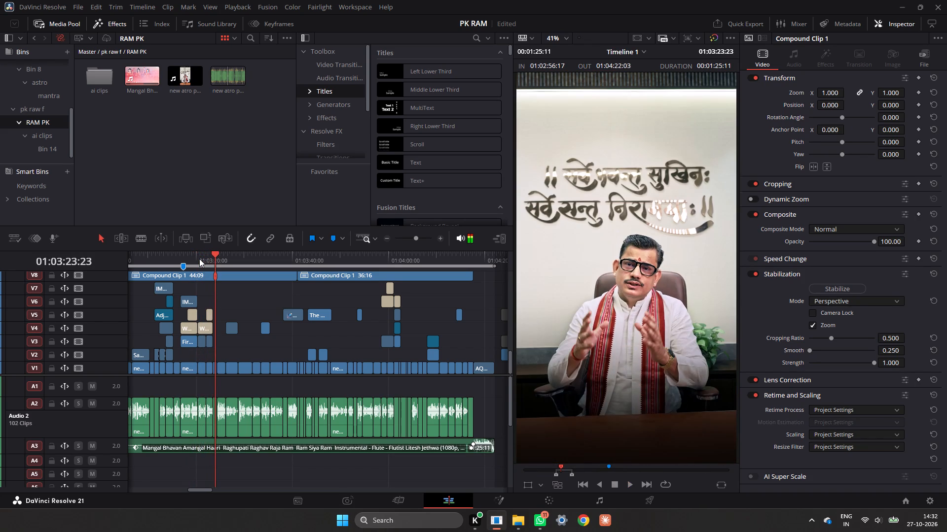
pyautogui.press('space')
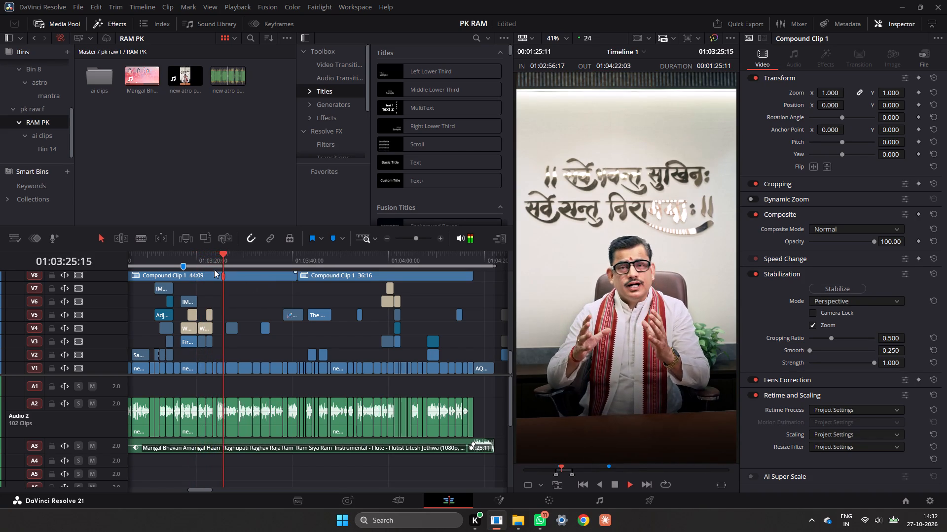
pyautogui.click(208, 260)
pyautogui.press('space')
pyautogui.press('space')
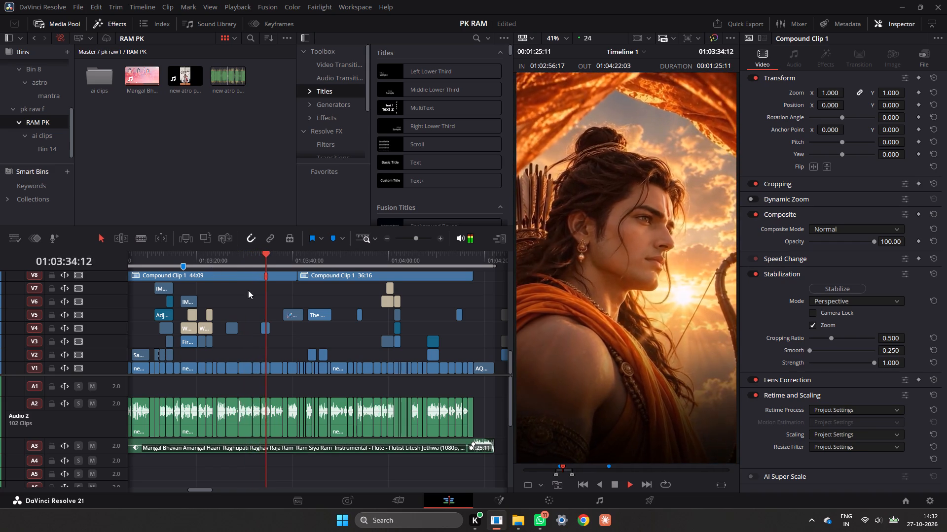
pyautogui.press('space')
# Move the 05:01 warrior piece from V5 to V6, starting at about 01:03:30:12, and preview it there.
pyautogui.click(308, 260)
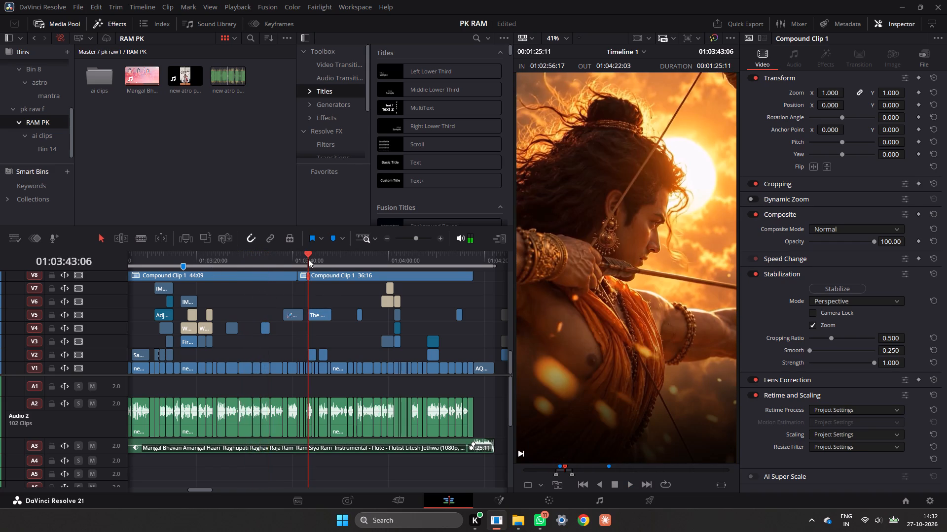
pyautogui.moveTo(299, 258); pyautogui.dragTo(288, 261)
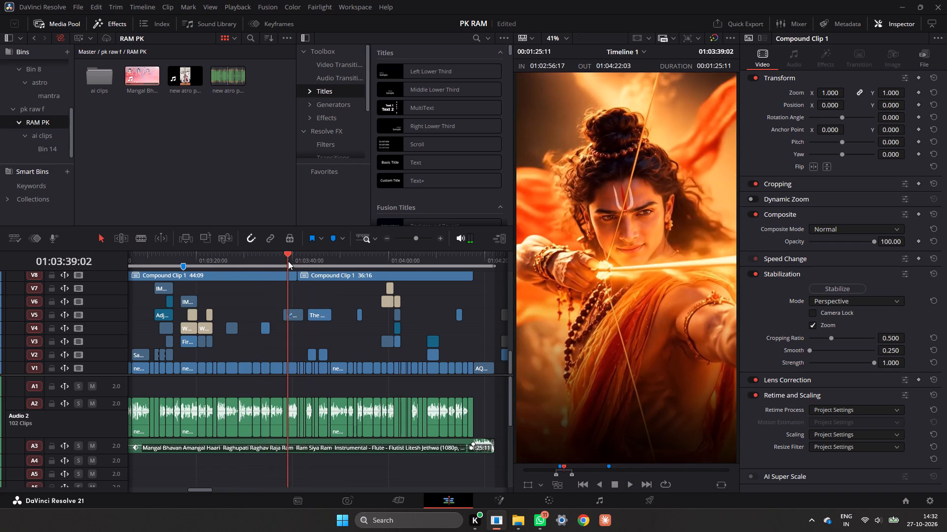
pyautogui.moveTo(288, 261); pyautogui.dragTo(392, 277)
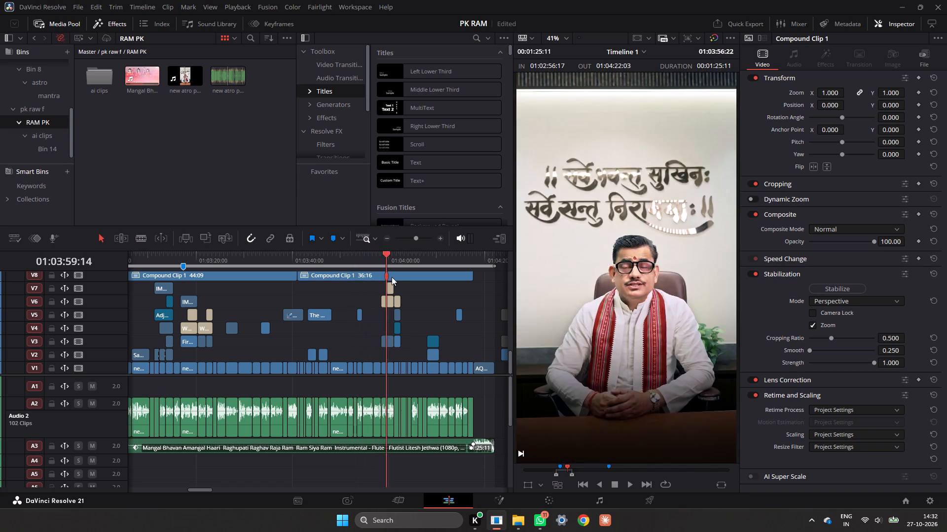
pyautogui.moveTo(392, 277); pyautogui.dragTo(329, 290)
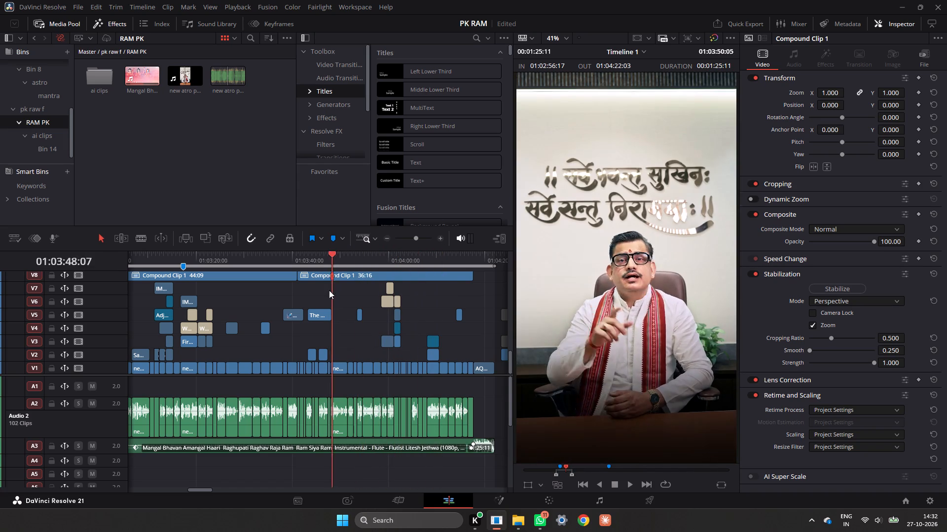
pyautogui.moveTo(329, 290); pyautogui.dragTo(311, 294)
pyautogui.moveTo(319, 313); pyautogui.dragTo(256, 300)
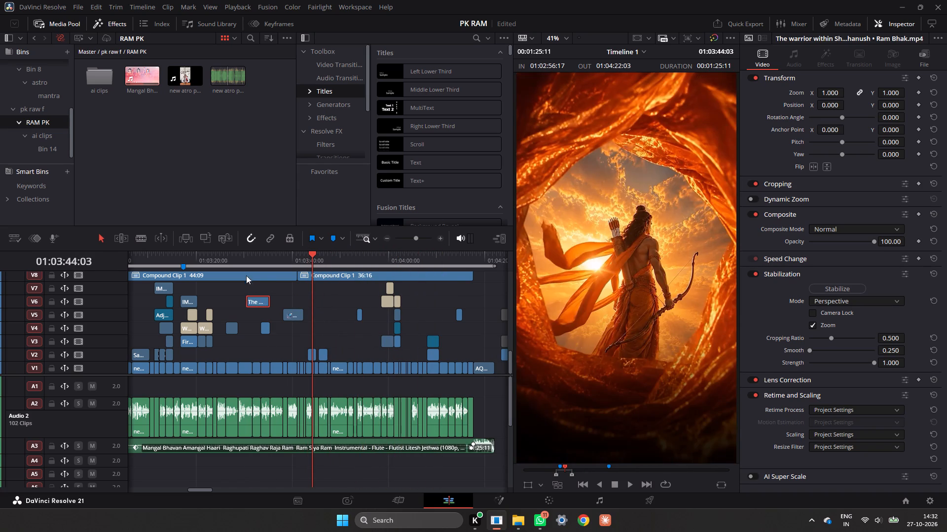
pyautogui.moveTo(239, 267); pyautogui.dragTo(228, 272)
pyautogui.press('space')
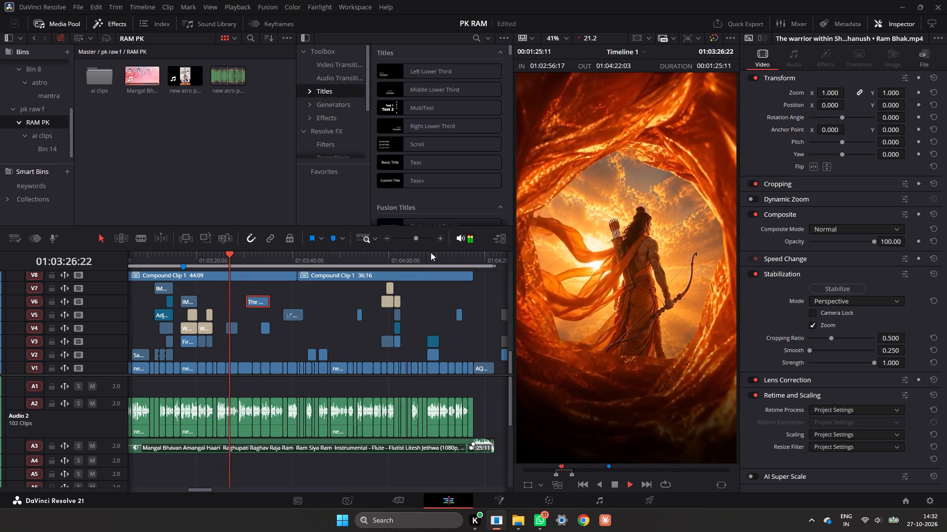
pyautogui.click(440, 244)
pyautogui.click(440, 239)
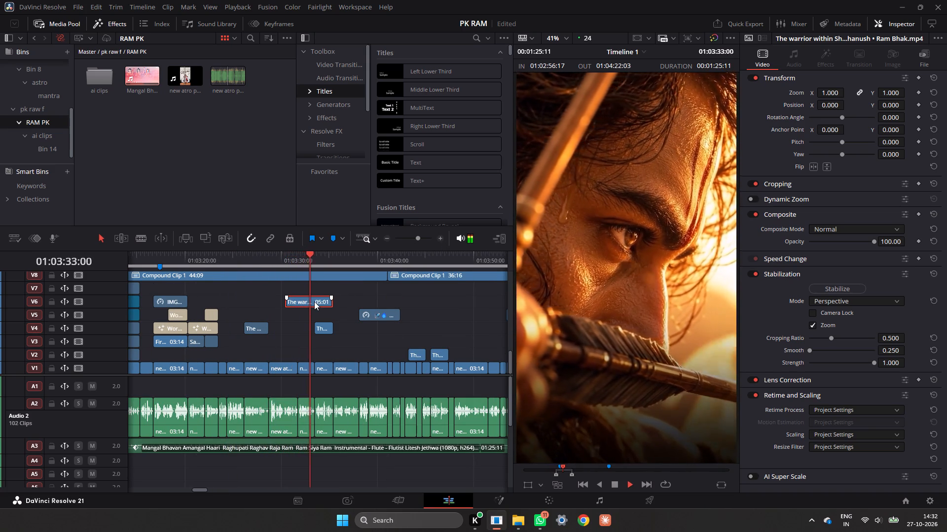
pyautogui.press('space')
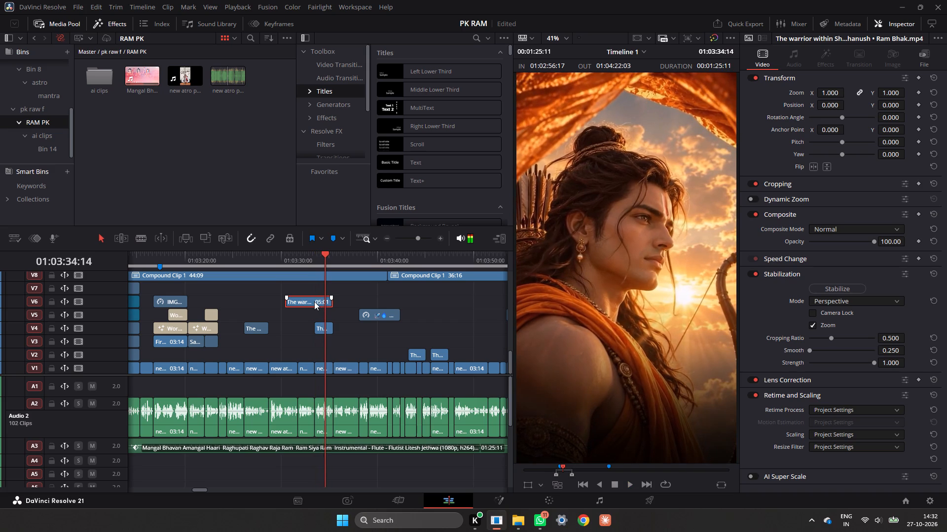
# Trim the end of the warrior piece on V6 back to about 01:03:33:12 and check the cut.
pyautogui.moveTo(332, 301); pyautogui.dragTo(319, 307)
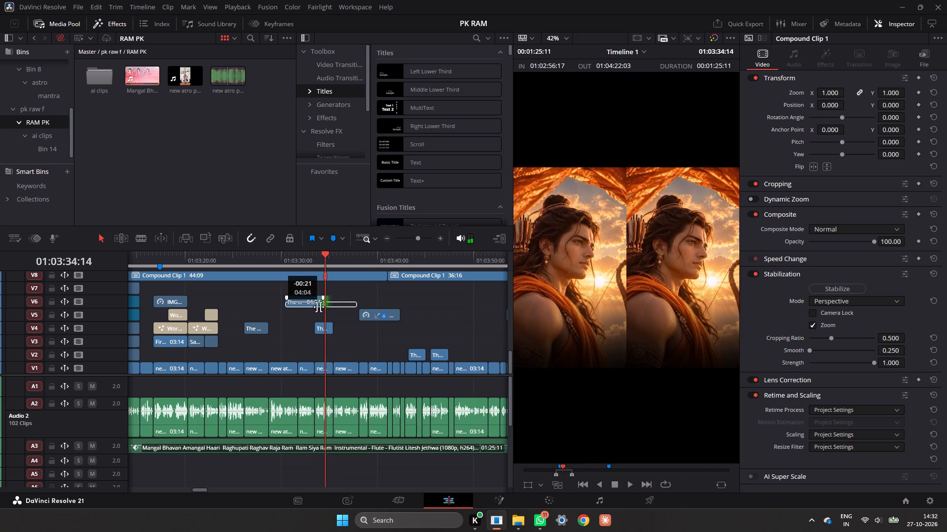
pyautogui.moveTo(319, 307); pyautogui.dragTo(315, 308)
pyautogui.click(312, 260)
pyautogui.press('space')
pyautogui.press('space')
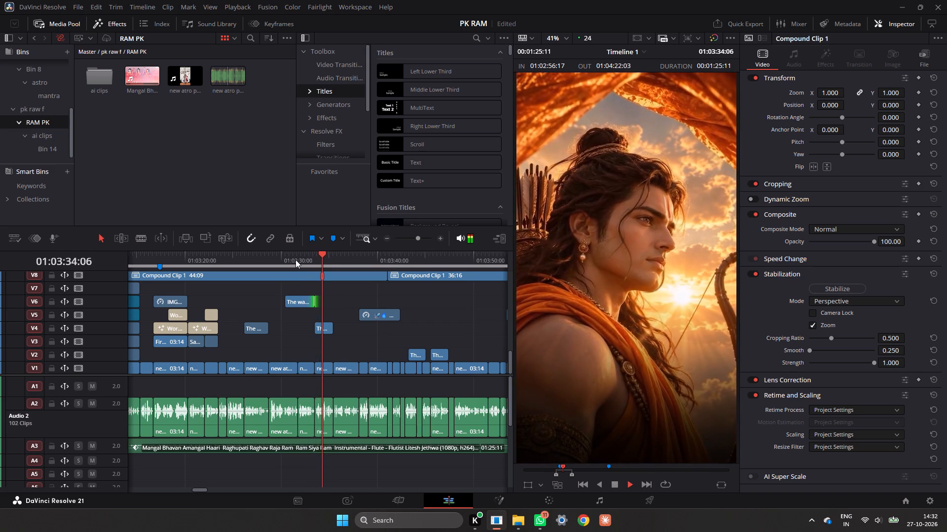
# Play back the shortened warrior piece on V6 and trim its start to about 01:03:31:01.
pyautogui.click(295, 260)
pyautogui.press('space')
pyautogui.press('space')
pyautogui.press('space')
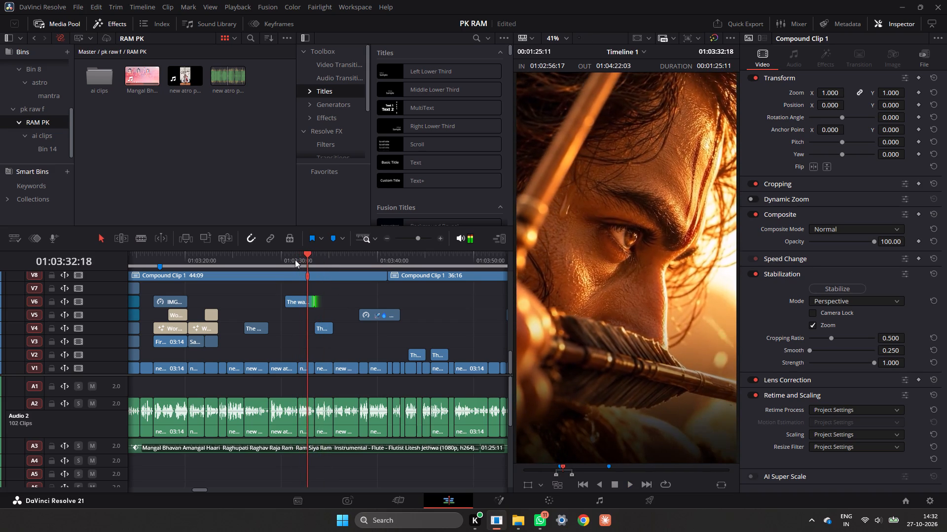
pyautogui.press('space')
pyautogui.moveTo(295, 260); pyautogui.dragTo(287, 262)
pyautogui.press('space')
pyautogui.press('space')
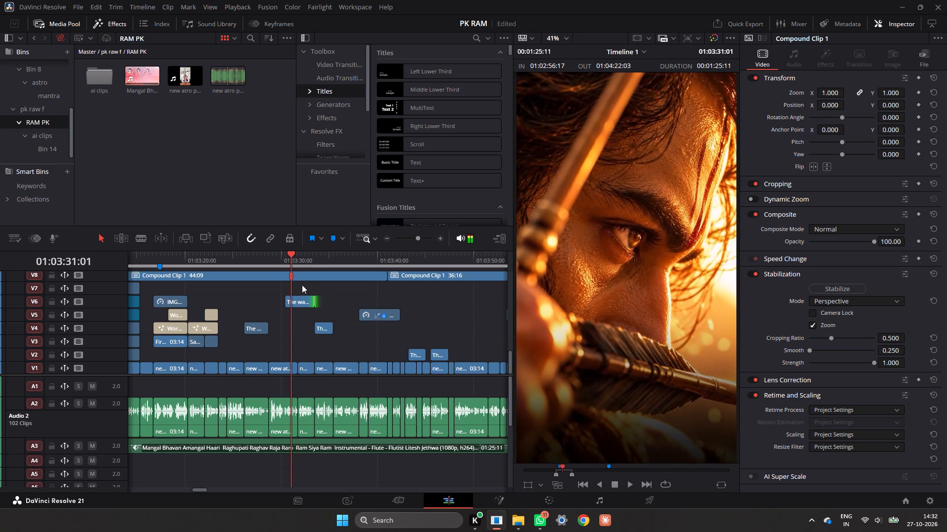
pyautogui.click(295, 298)
pyautogui.moveTo(286, 306); pyautogui.dragTo(291, 309)
# Scan the earlier footage from about 01:03:04 and move the trimmed 02:11 warrior piece to V2, starting at about 01:03:20:08.
pyautogui.keyDown('ctrl'); pyautogui.scroll(3, 216, 264); pyautogui.keyUp('ctrl')
pyautogui.moveTo(221, 260); pyautogui.dragTo(207, 264)
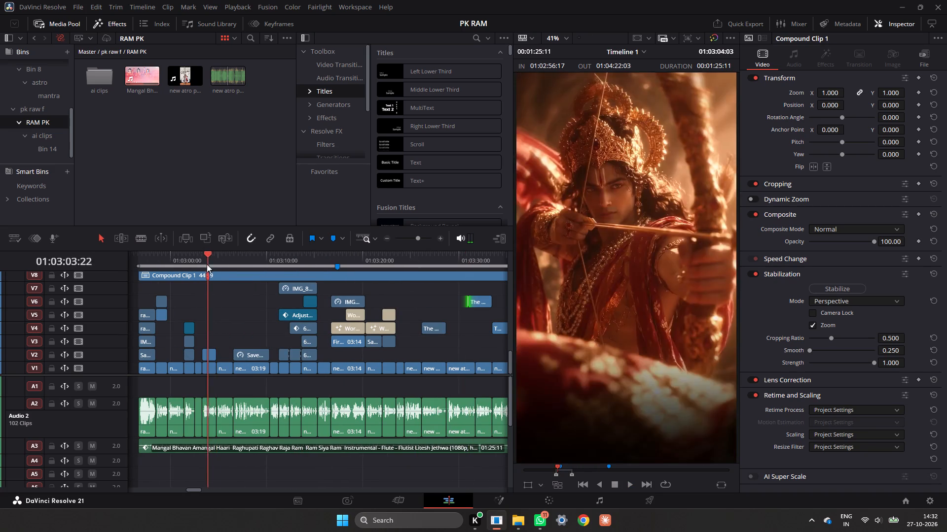
pyautogui.moveTo(207, 264); pyautogui.dragTo(250, 275)
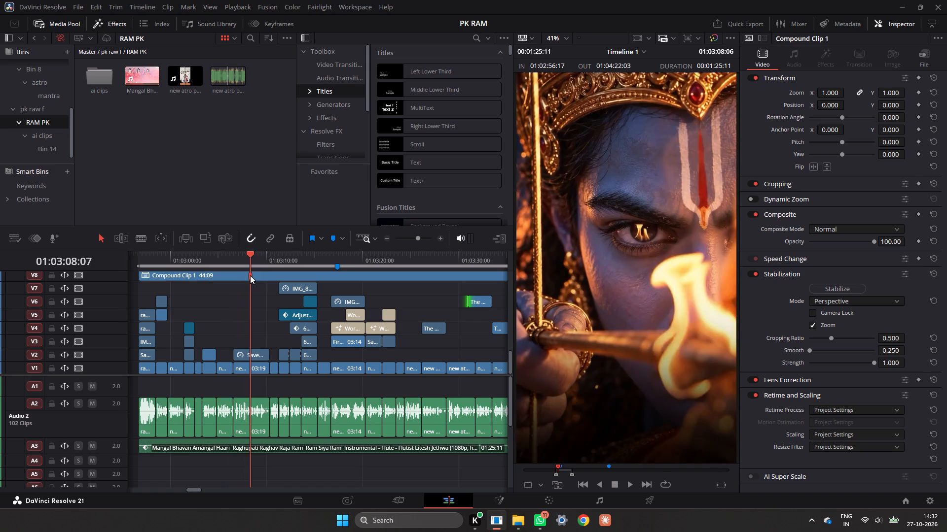
pyautogui.moveTo(250, 275); pyautogui.dragTo(256, 286)
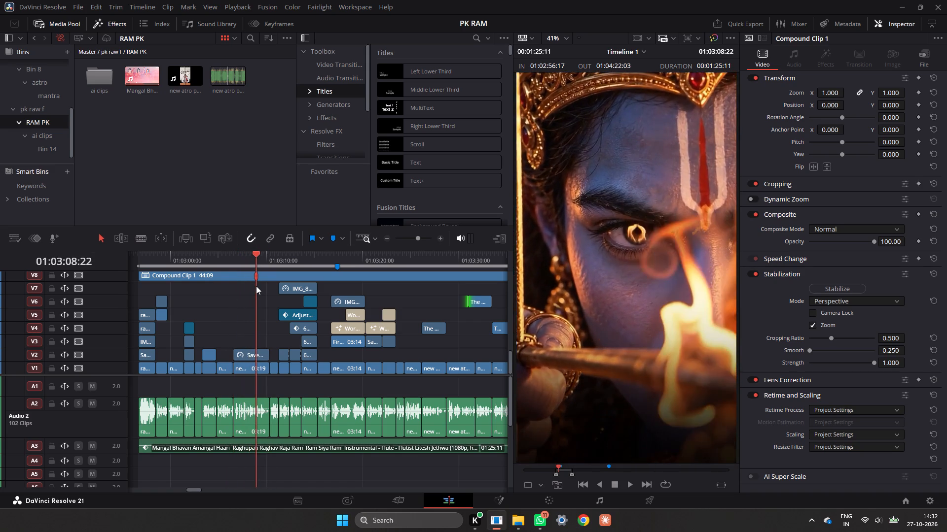
pyautogui.moveTo(256, 286); pyautogui.dragTo(268, 294)
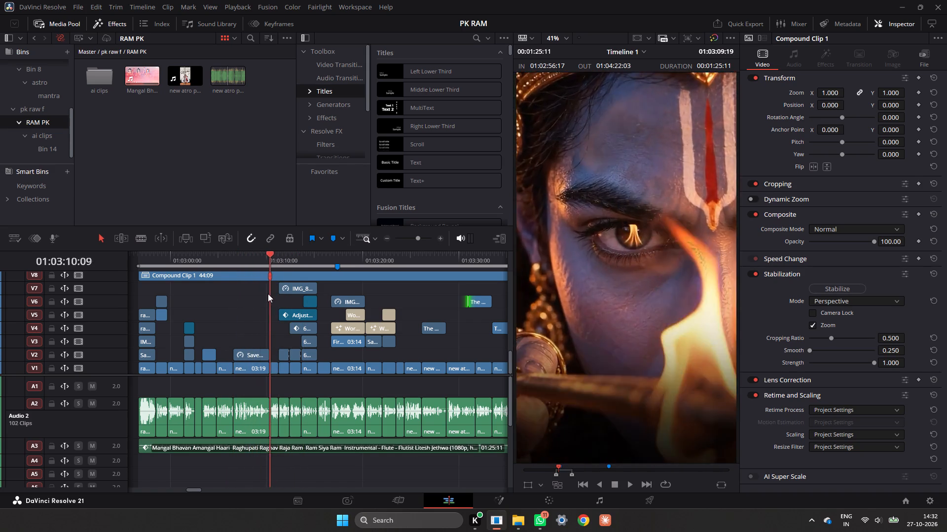
pyautogui.moveTo(268, 294); pyautogui.dragTo(377, 300)
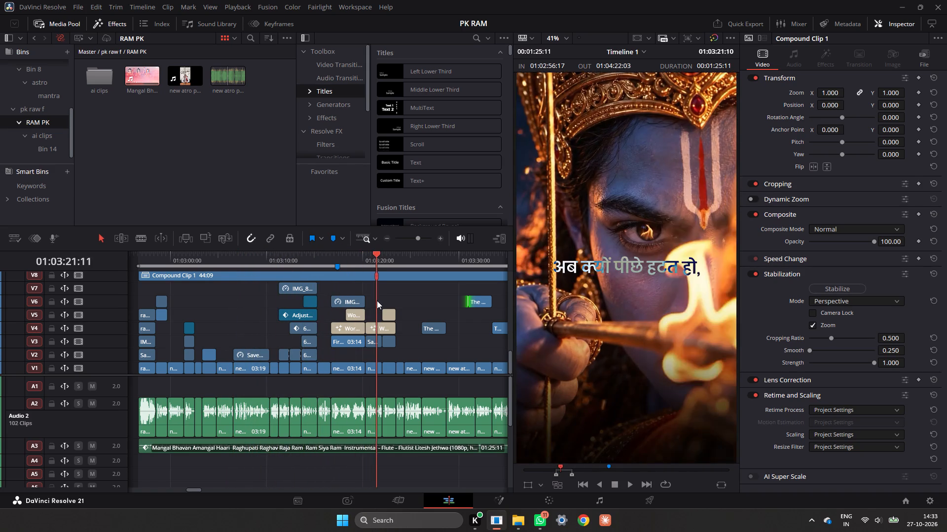
pyautogui.moveTo(377, 300); pyautogui.dragTo(369, 302)
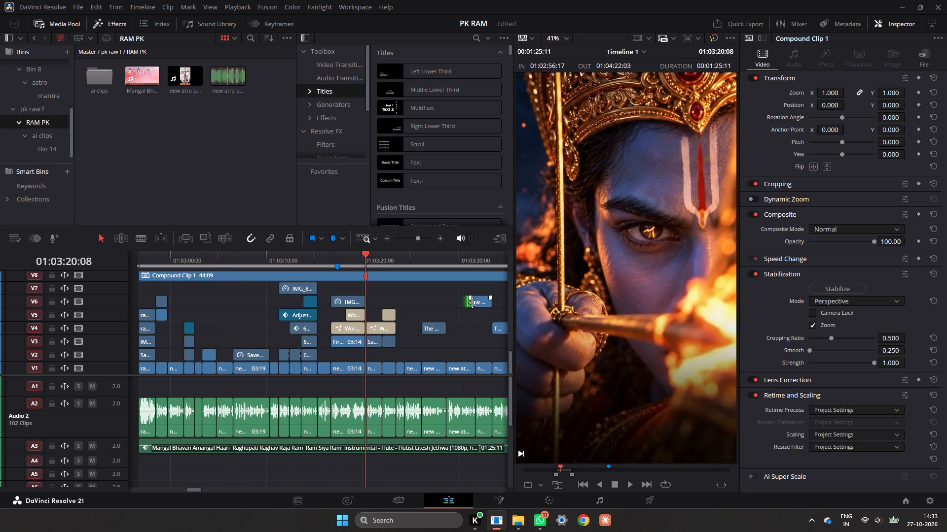
pyautogui.moveTo(477, 302); pyautogui.dragTo(414, 299)
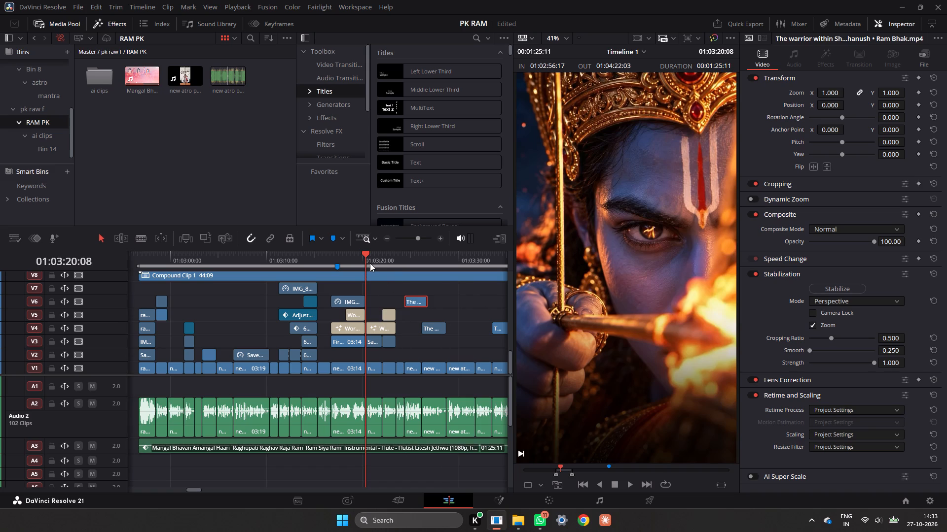
pyautogui.moveTo(370, 263); pyautogui.dragTo(391, 264)
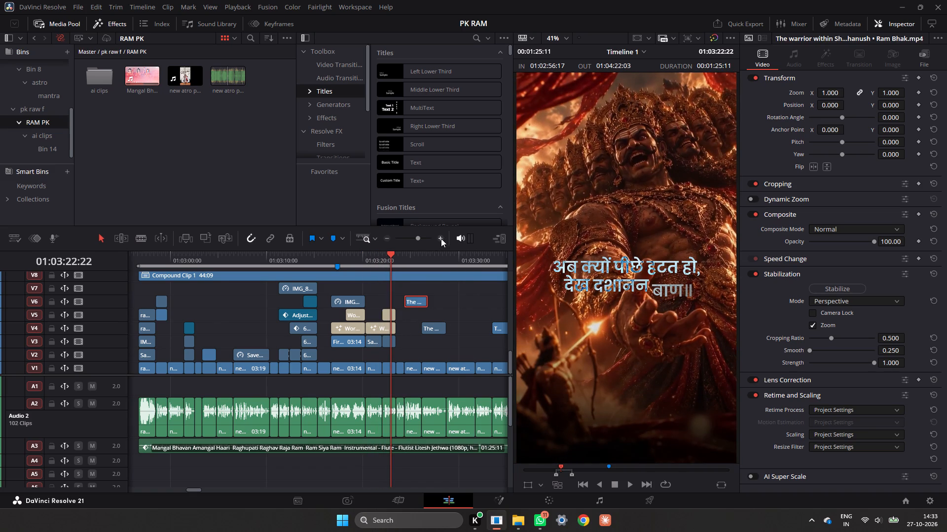
pyautogui.click(441, 238)
pyautogui.moveTo(422, 304); pyautogui.dragTo(343, 356)
# Delete the SaveVid clip on V3 starting at about 01:03:20:08 and preview the captioned section to 01:03:22:22.
pyautogui.click(337, 339)
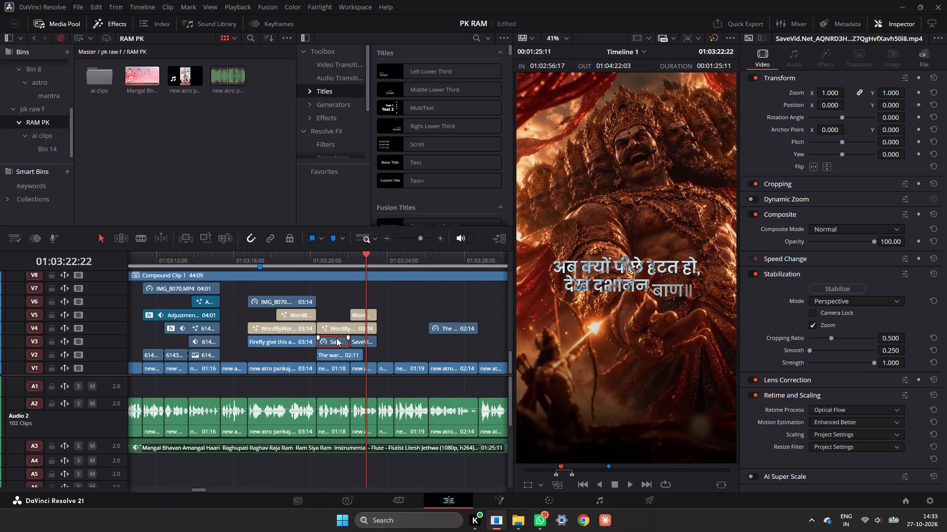
pyautogui.press('BackSpace')
pyautogui.click(316, 257)
pyautogui.press('space')
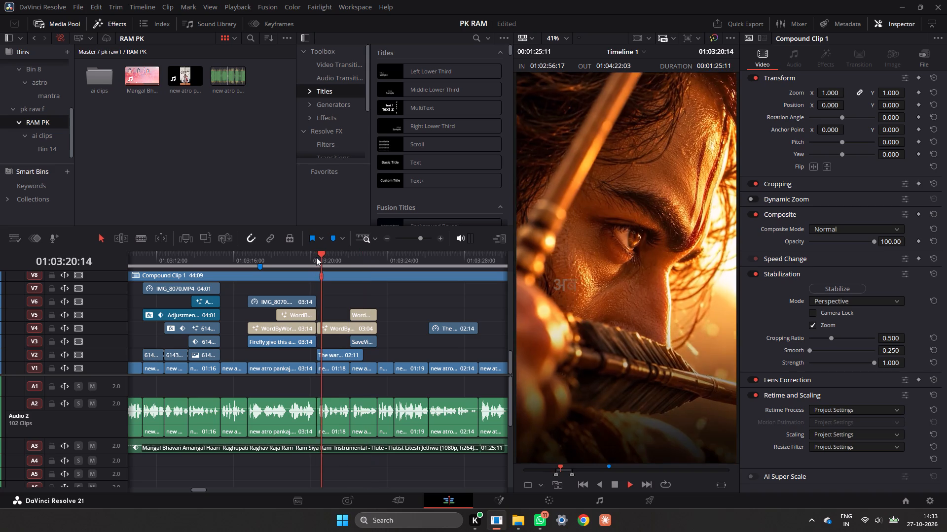
pyautogui.press('space')
pyautogui.press('space')
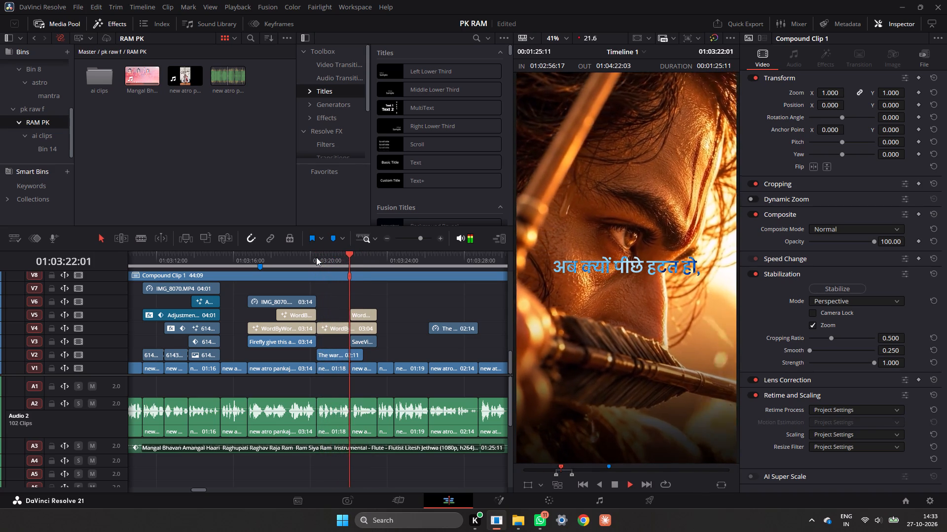
pyautogui.press('space')
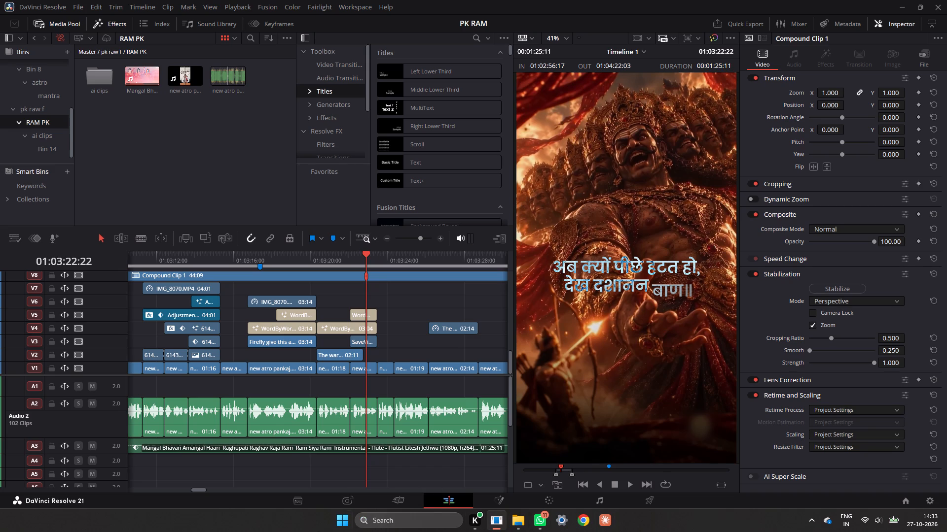
# Trim the end of the 02:11 warrior piece on V2 to 01:18 and move it up to V3, directly before the SaveVid clip.
pyautogui.rightClick(361, 358)
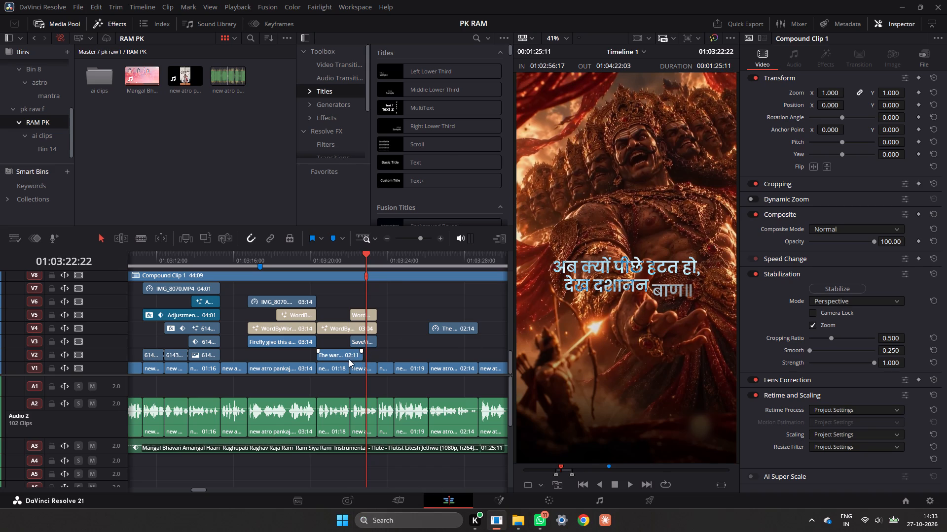
pyautogui.rightClick(348, 359)
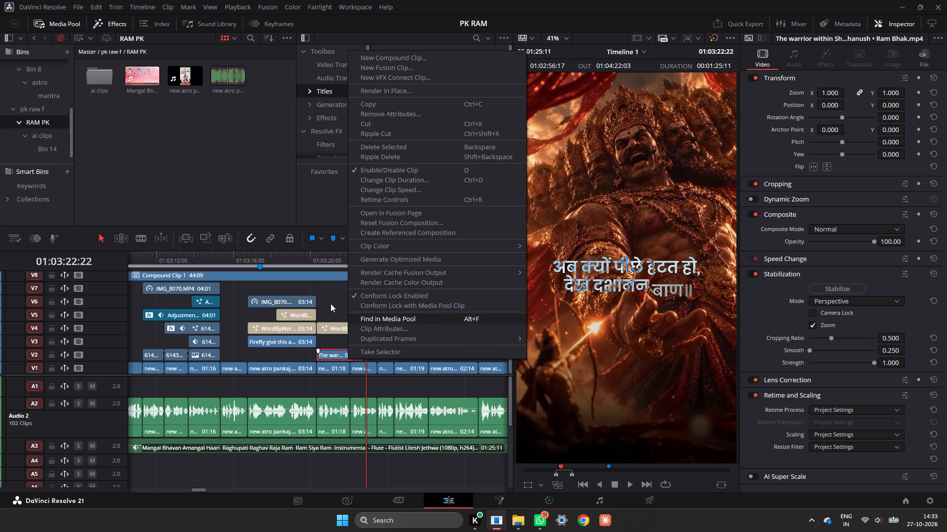
pyautogui.click(330, 303)
pyautogui.click(358, 357)
pyautogui.click(353, 357)
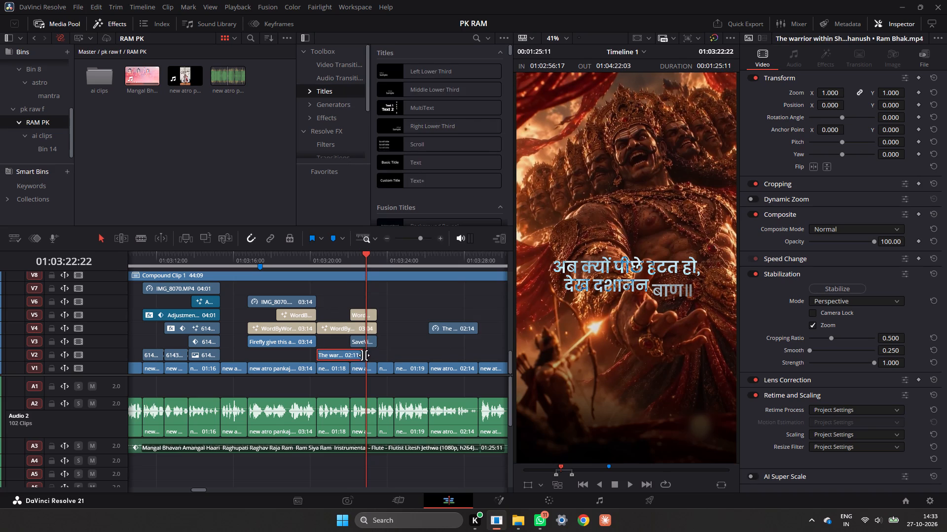
pyautogui.moveTo(361, 357); pyautogui.dragTo(351, 359)
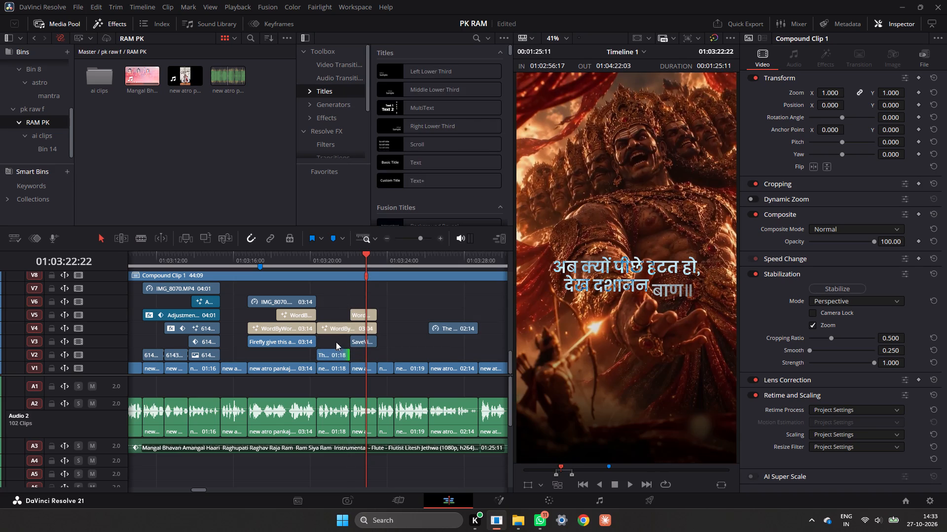
pyautogui.moveTo(333, 350); pyautogui.dragTo(332, 344)
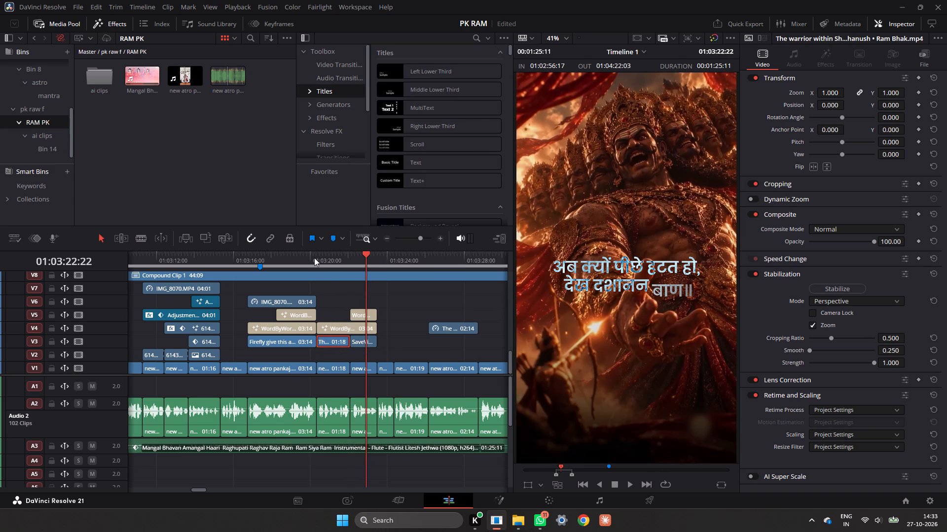
# Play back the captioned section from about 01:03:20 to 01:03:23:11 to check the cut from the warrior piece to the SaveVid clip.
pyautogui.click(314, 258)
pyautogui.press('space')
pyautogui.press('space')
pyautogui.press('space')
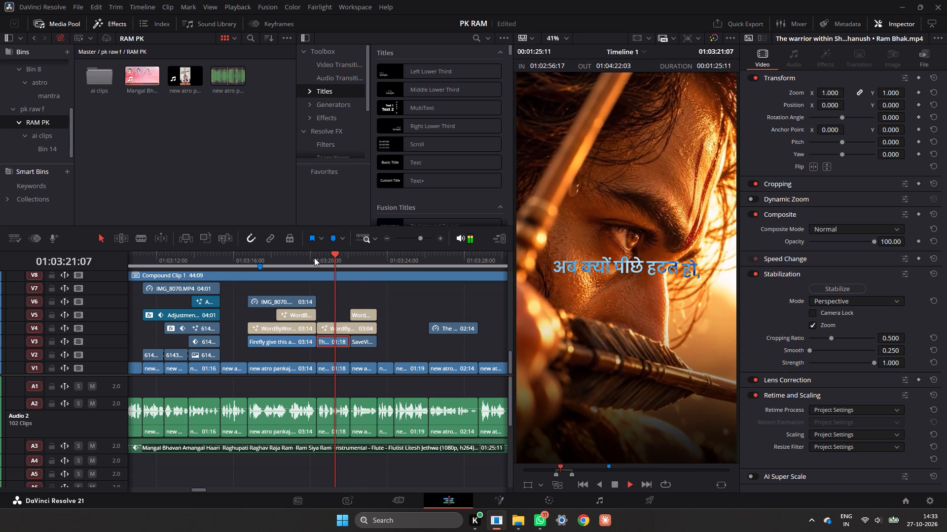
pyautogui.press('space')
pyautogui.press('space')
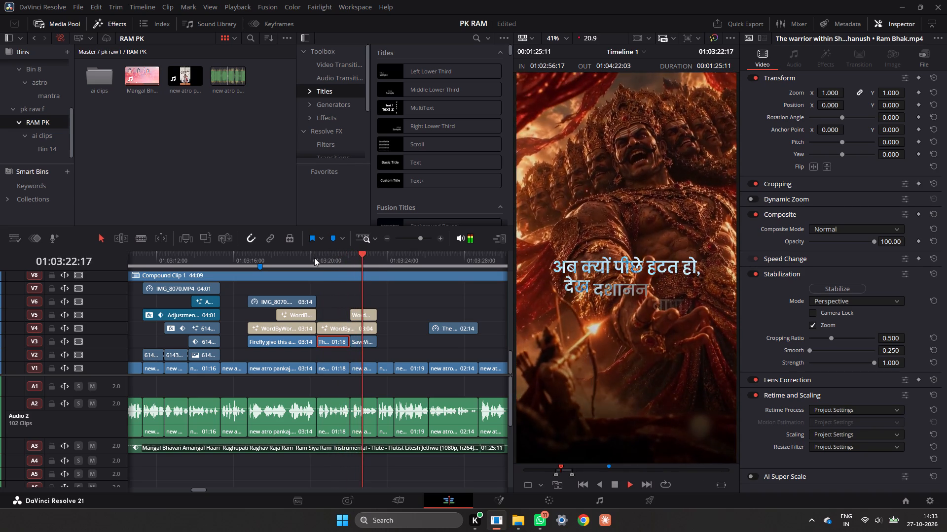
pyautogui.press('space')
pyautogui.press('space')
pyautogui.press('space')
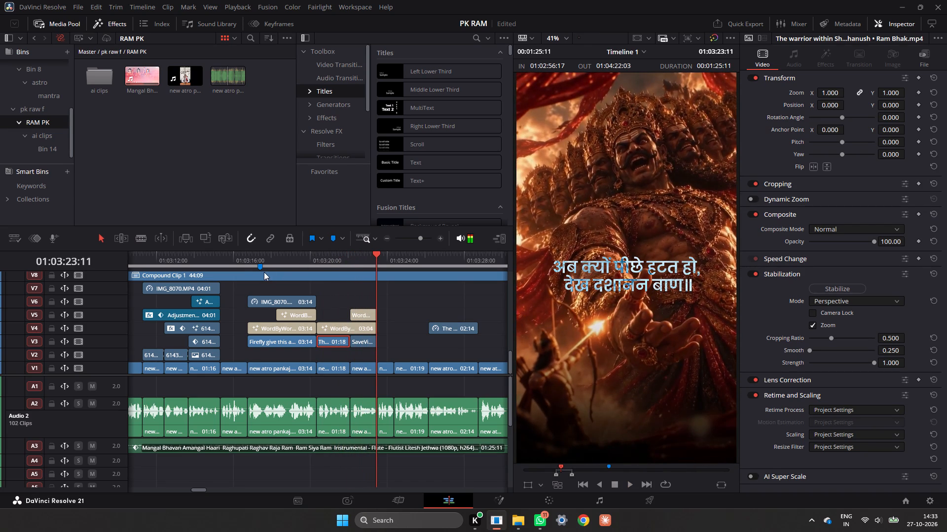
# Review the timeline from about 01:03:16:20 through the presenter section to the SaveVid overlay on V5 near 01:03:53:18.
pyautogui.click(259, 267)
pyautogui.click(249, 261)
pyautogui.press('space')
pyautogui.press('space')
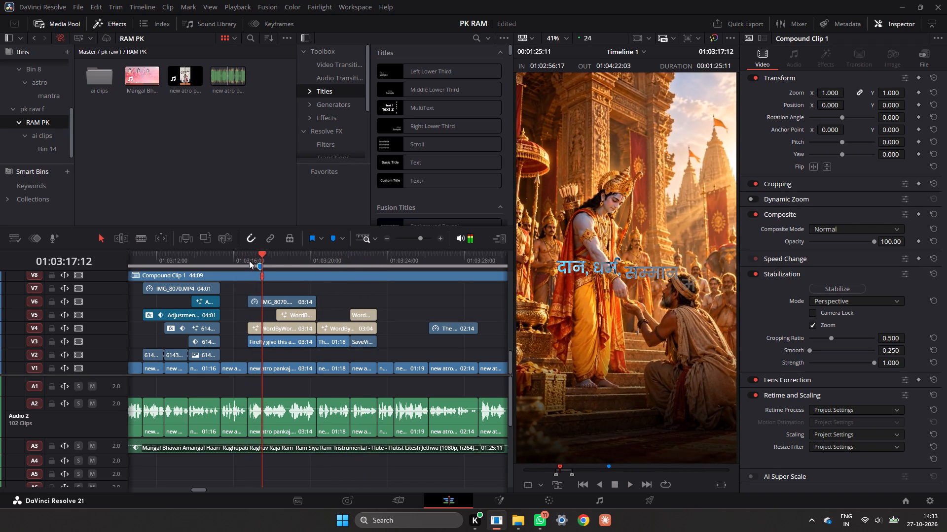
pyautogui.press('space')
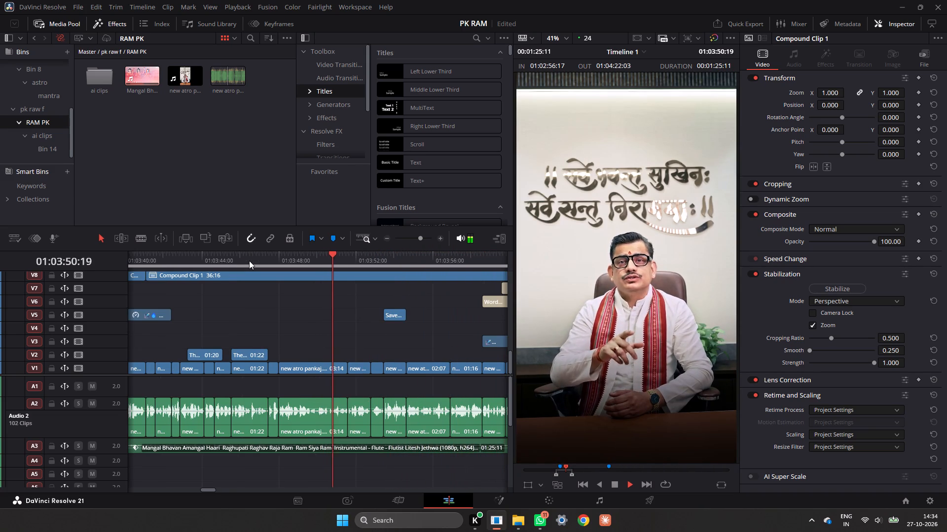
pyautogui.write('b')
pyautogui.press('space')
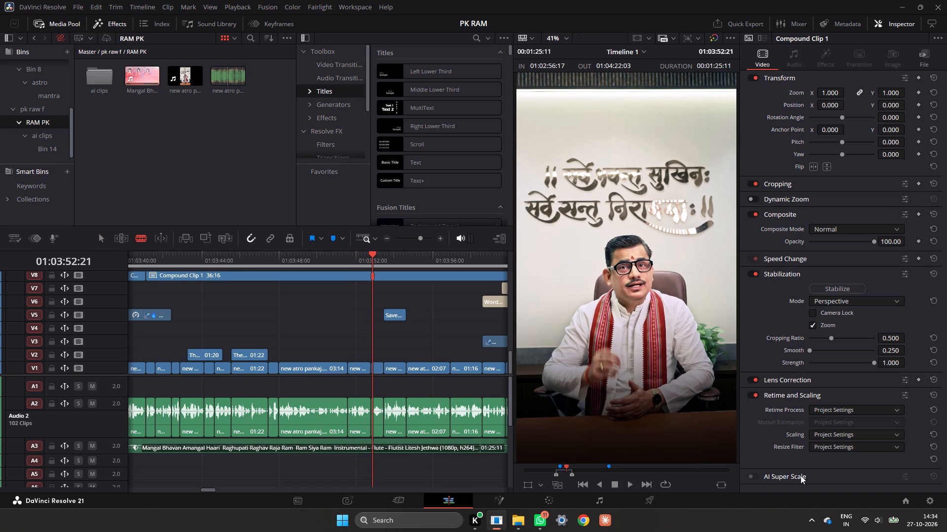
pyautogui.click(389, 258)
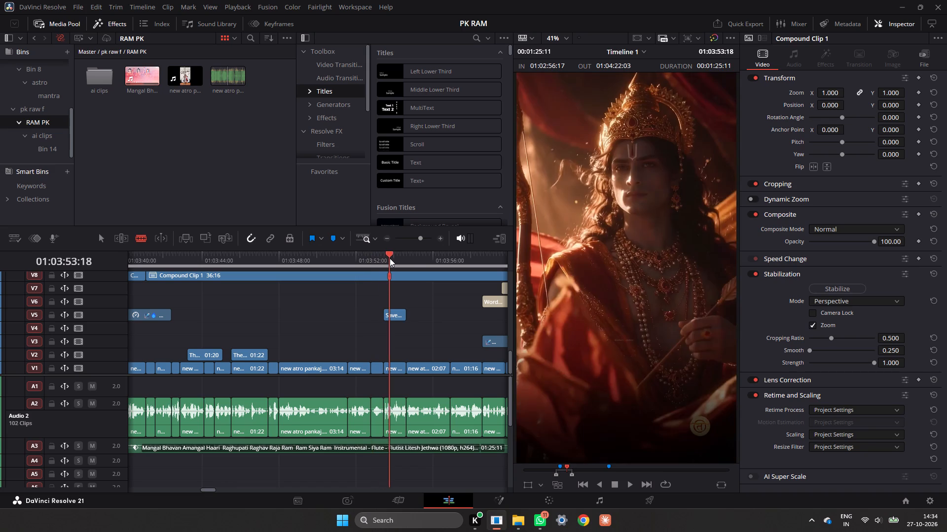
pyautogui.press('space')
pyautogui.press('space')
# Play back the 01:22 archer piece on V2 from 01:03:45:13 to the return to the presenter at about 01:03:48:00.
pyautogui.click(229, 259)
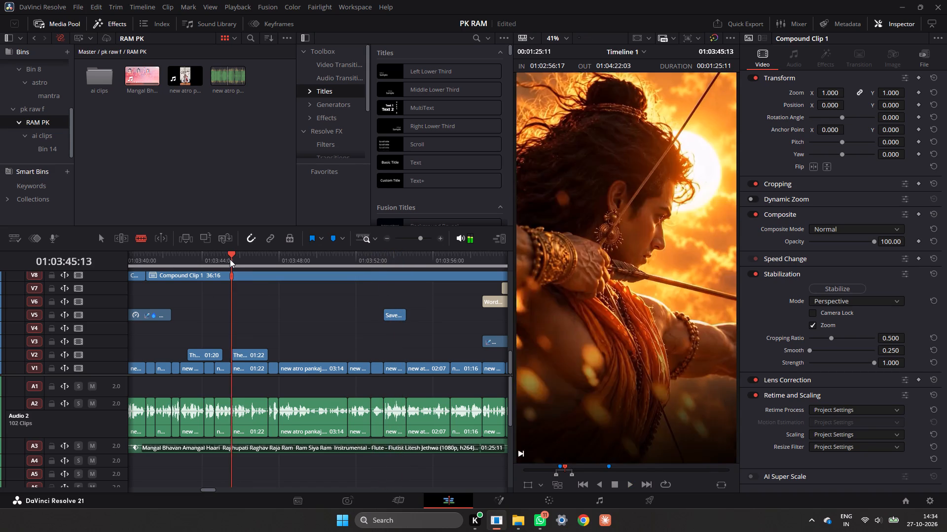
pyautogui.press('space')
pyautogui.press('space')
pyautogui.press('space')
pyautogui.press('space')
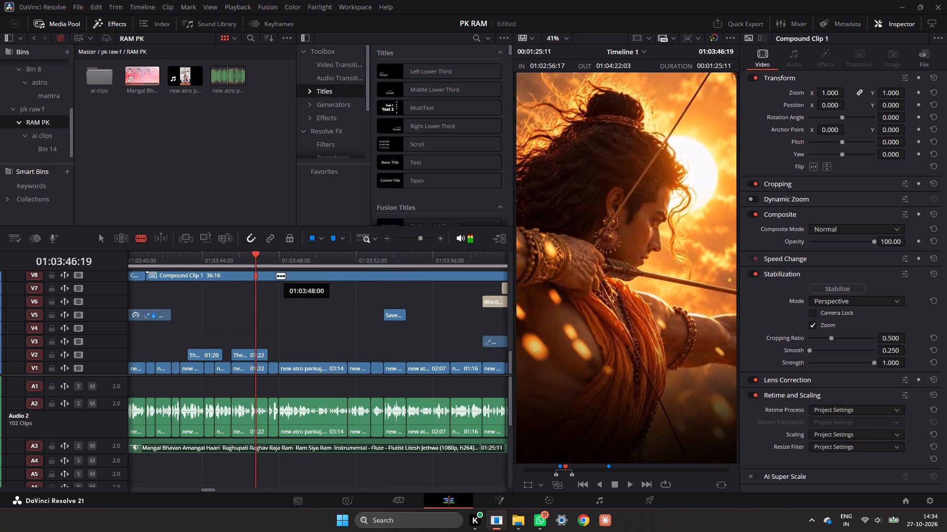
pyautogui.press('space')
pyautogui.press('space')
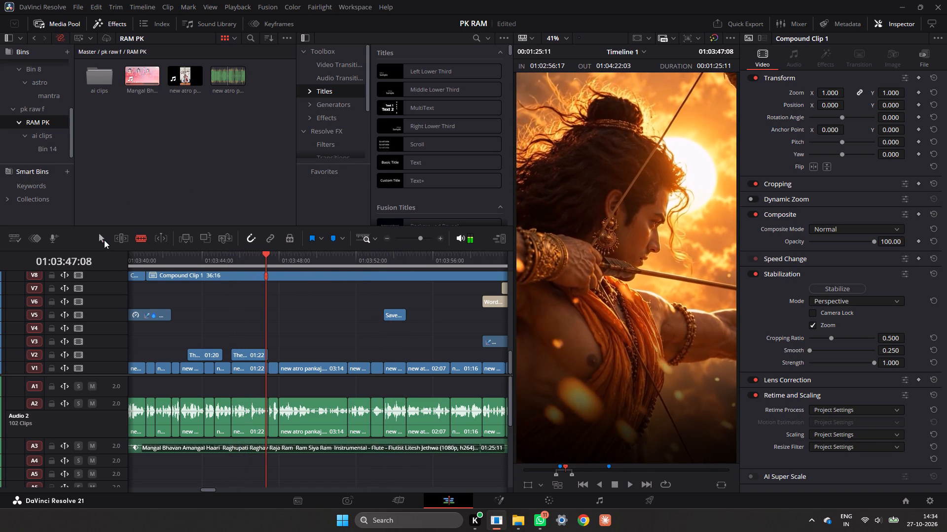
pyautogui.click(104, 240)
pyautogui.press('space')
pyautogui.press('space')
pyautogui.click(391, 238)
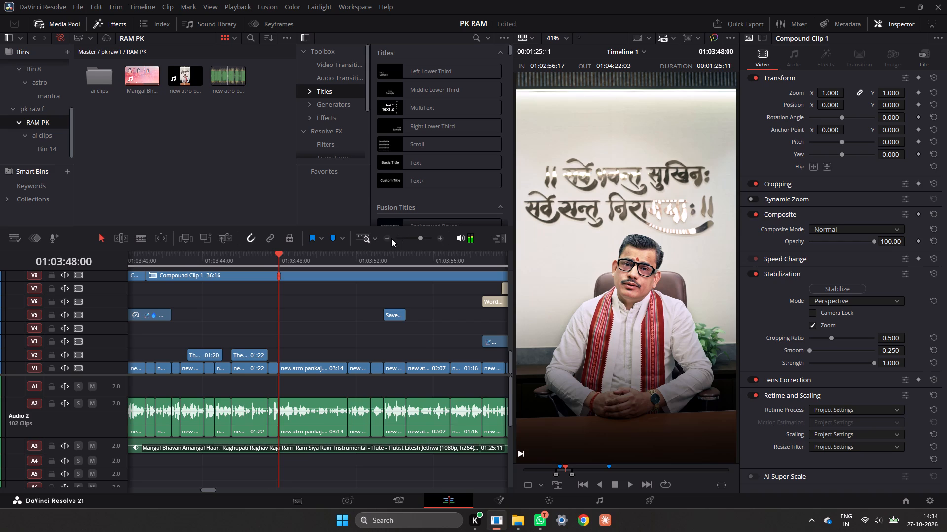
# Check the two warrior pieces on V2 against the narration from about 01:03:37 to 01:03:45, replaying around 01:03:44.
pyautogui.click(389, 238)
pyautogui.click(199, 270)
pyautogui.press('space')
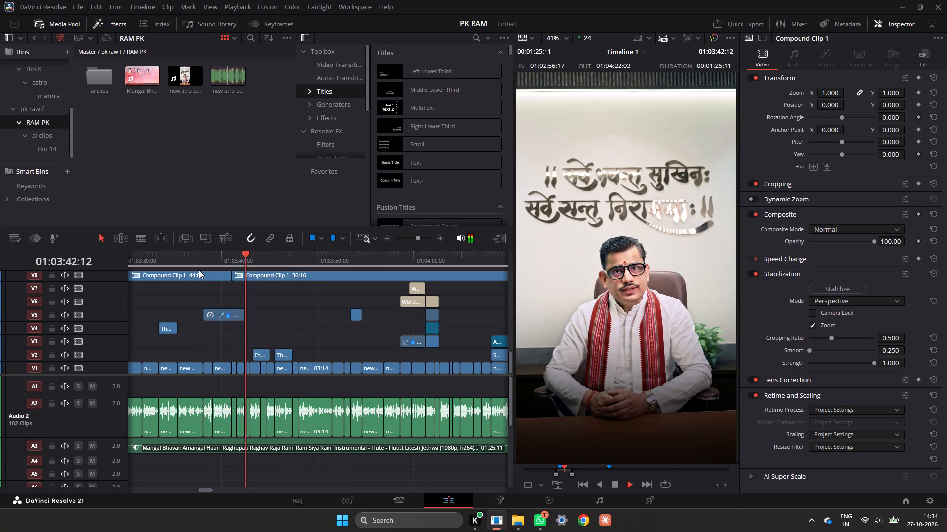
pyautogui.press('space')
pyautogui.press('space')
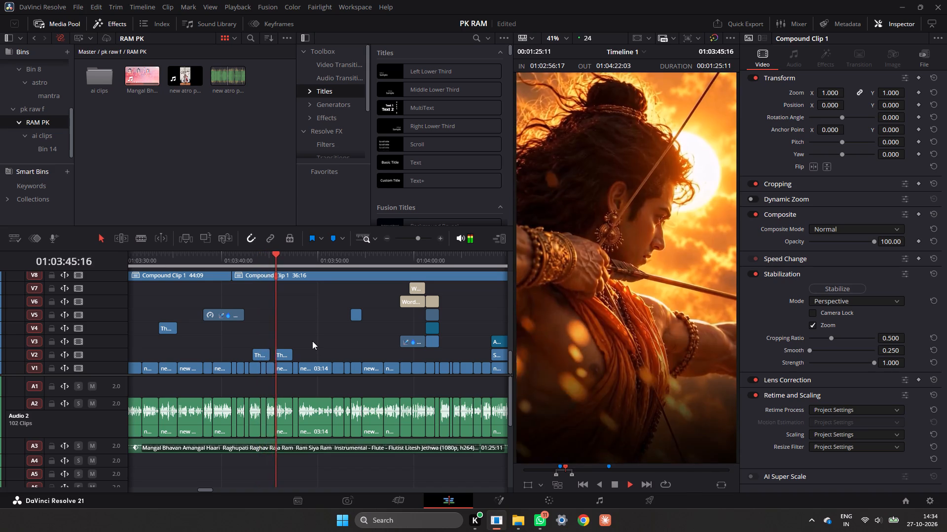
pyautogui.press('space')
pyautogui.click(263, 261)
pyautogui.press('space')
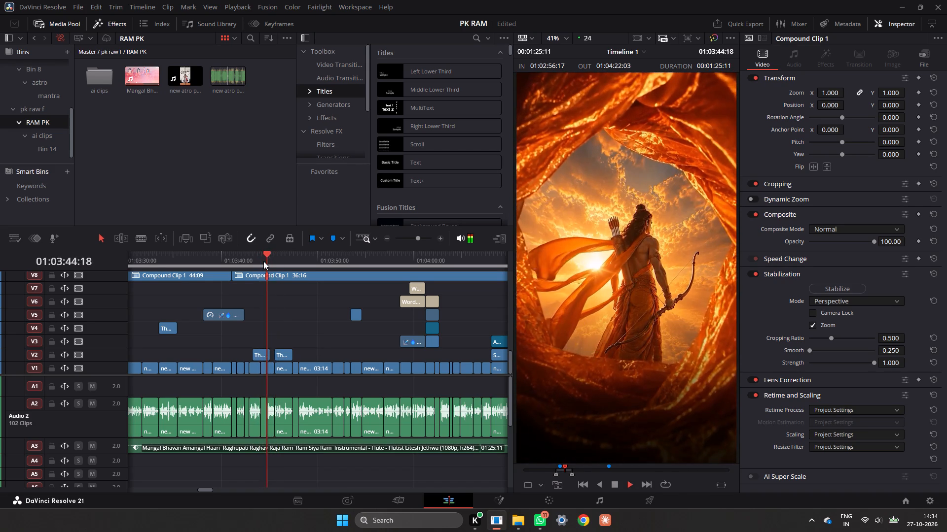
pyautogui.press('space')
pyautogui.press('space')
pyautogui.press('space')
pyautogui.click(263, 261)
pyautogui.press('space')
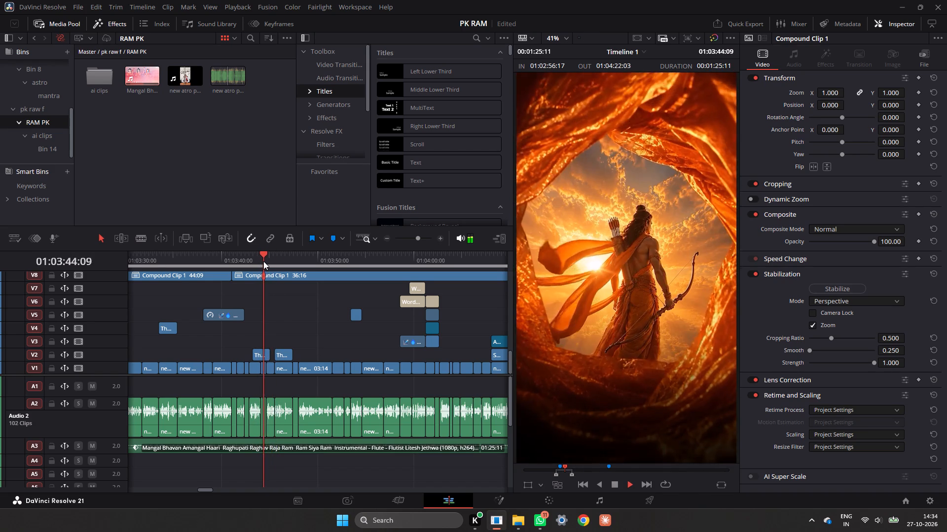
pyautogui.press('space')
pyautogui.press('space')
pyautogui.press('space')
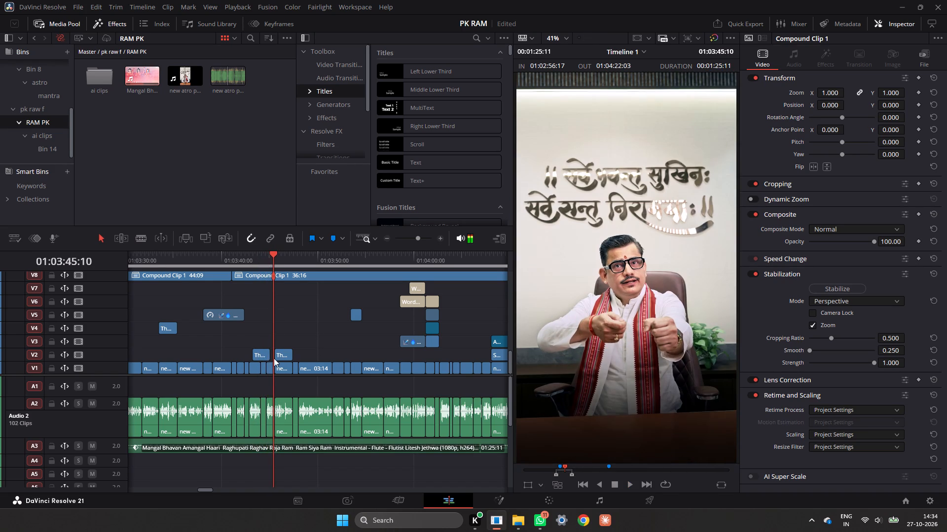
# Select the first warrior piece on V2 and replay the section from about 01:03:42:15 to 01:03:47:00.
pyautogui.click(263, 360)
pyautogui.rightClick(263, 360)
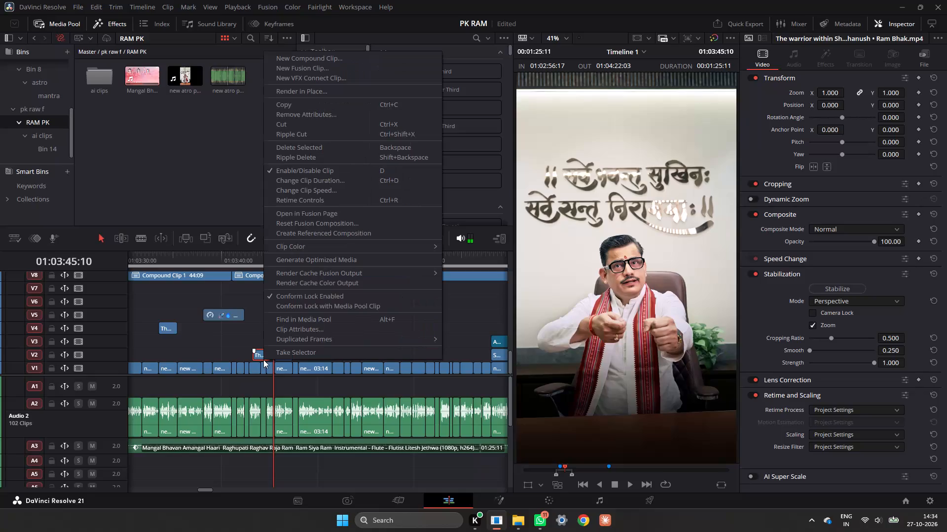
pyautogui.click(247, 254)
pyautogui.press('space')
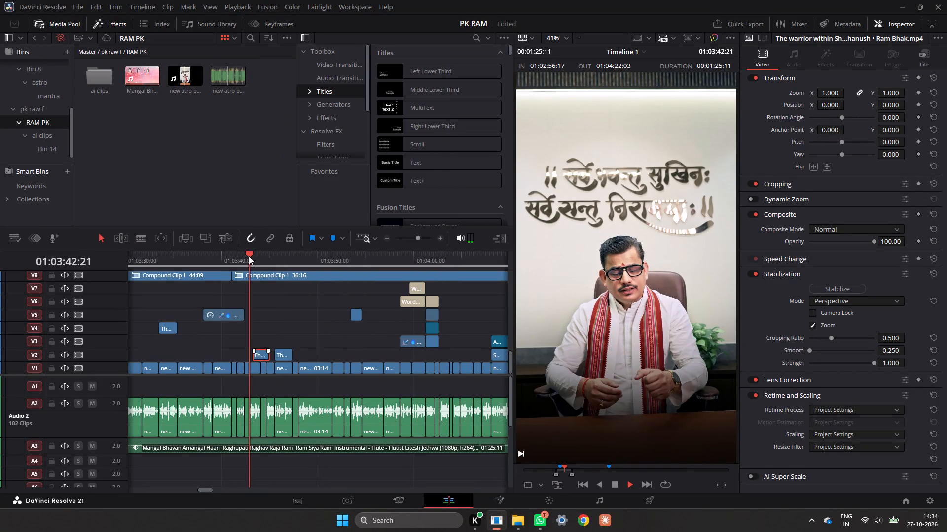
pyautogui.press('space')
pyautogui.click(249, 256)
pyautogui.press('space')
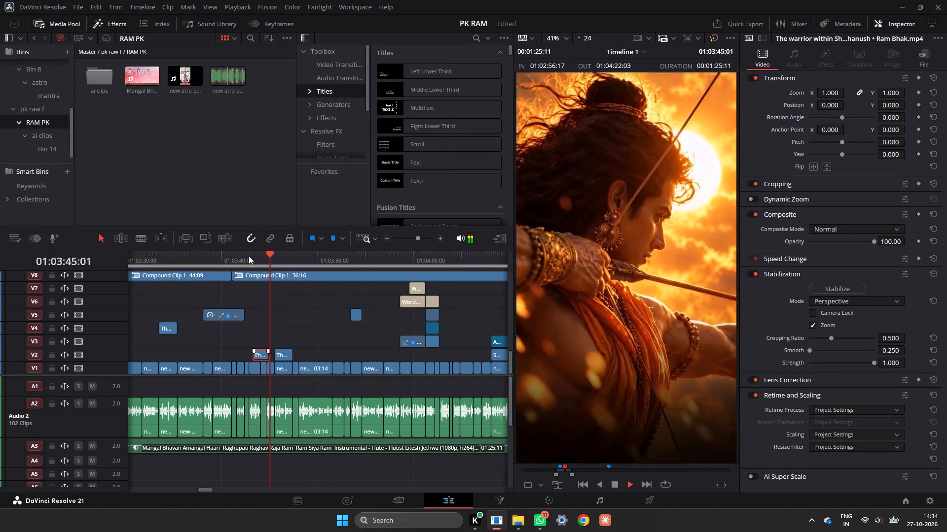
pyautogui.press('space')
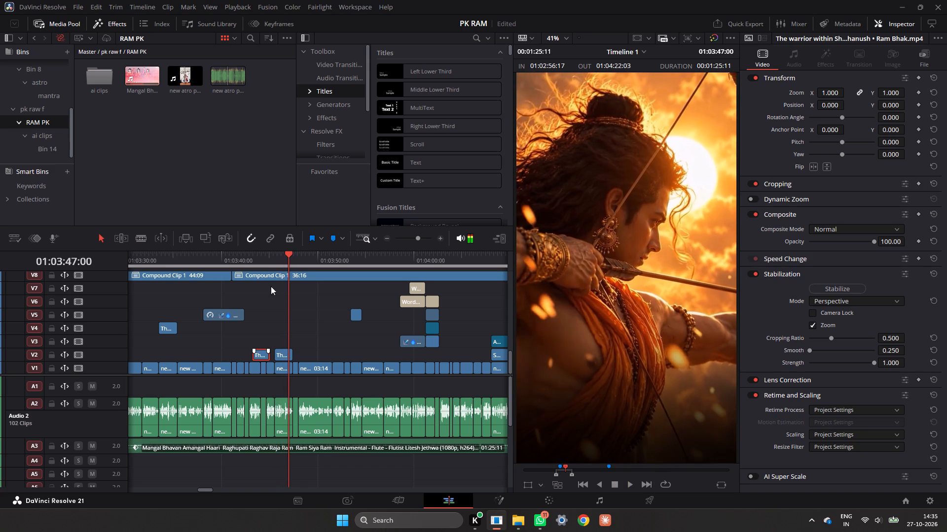
# Review the earlier section from about 01:03:23 to 01:03:35, including the two warrior pieces on V4.
pyautogui.moveTo(284, 262); pyautogui.dragTo(222, 275)
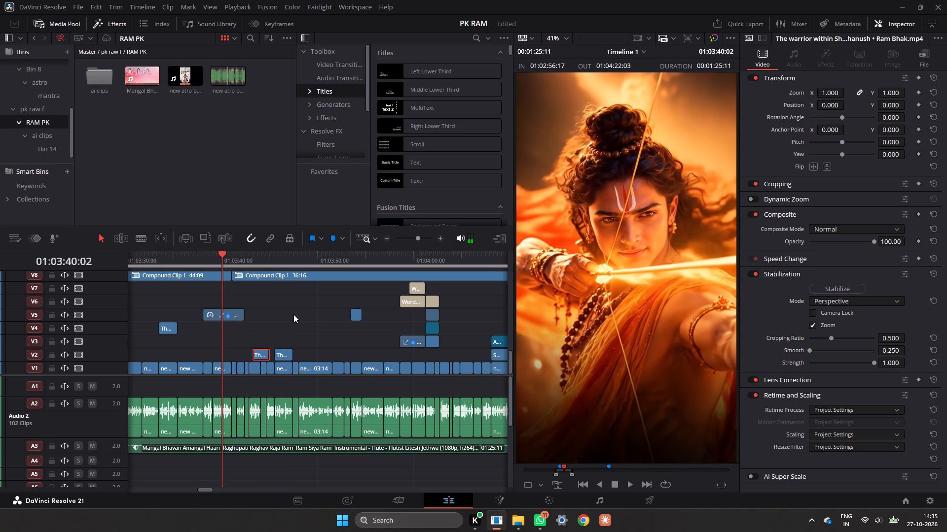
pyautogui.keyDown('ctrl'); pyautogui.scroll(3, 295, 314); pyautogui.keyUp('ctrl')
pyautogui.click(260, 268)
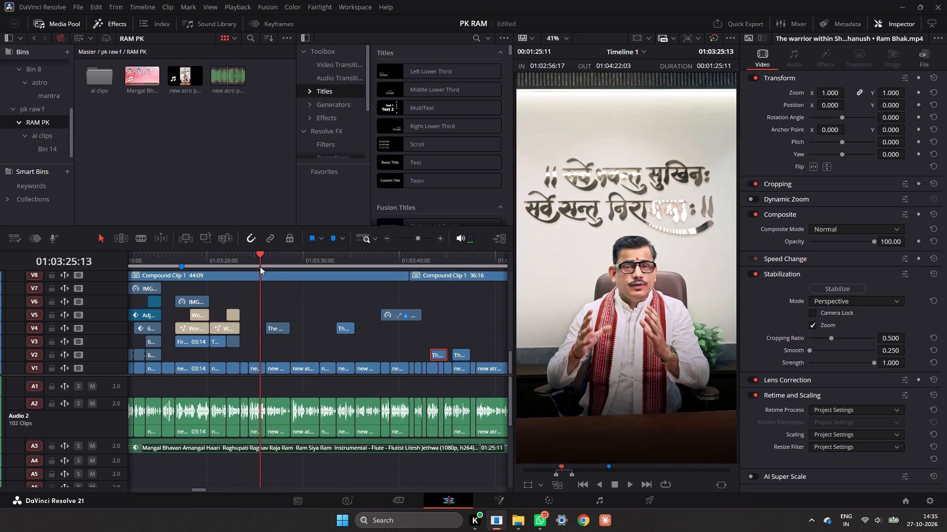
pyautogui.press('space')
pyautogui.click(238, 270)
pyautogui.press('space')
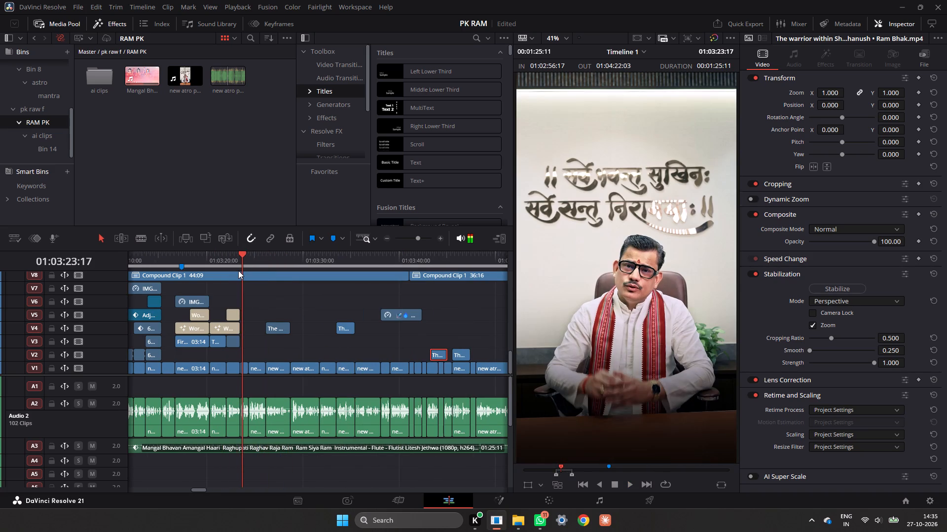
pyautogui.press('space')
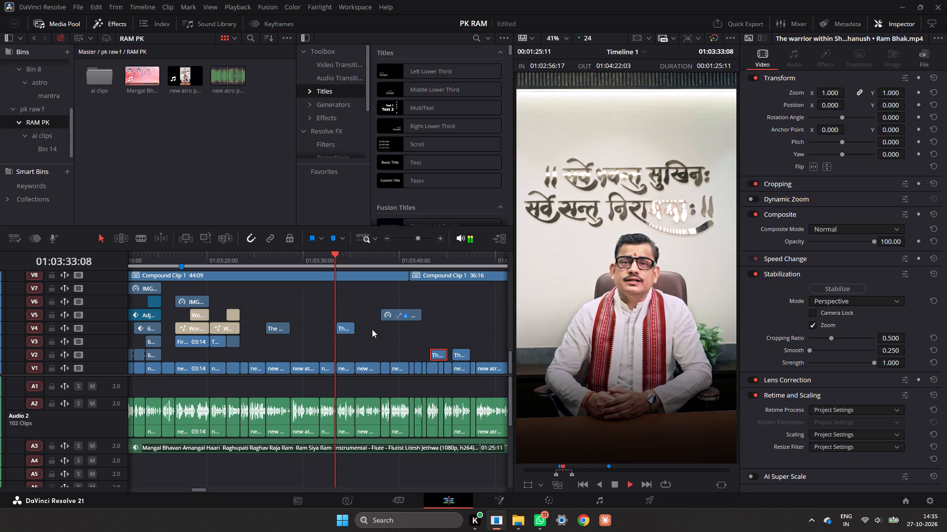
pyautogui.press('space')
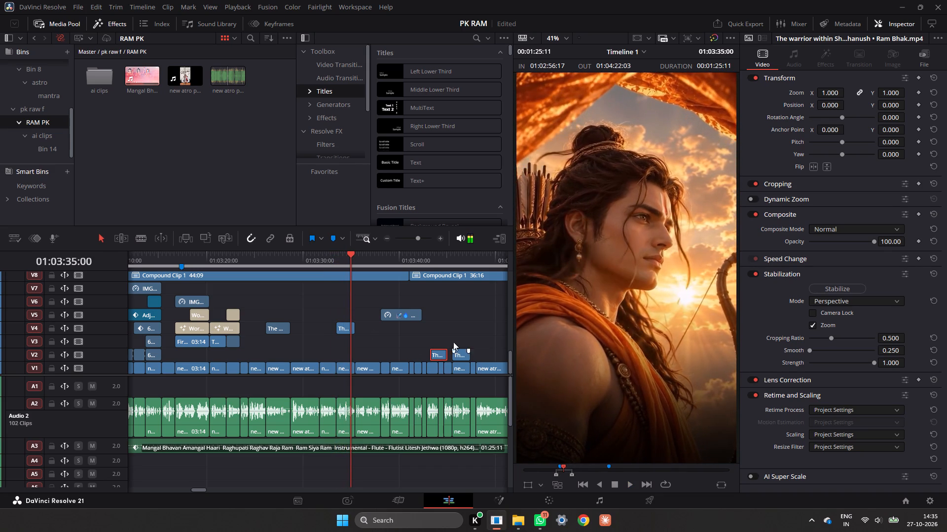
# Play back from about 01:03:31 and delete the 01:20 warrior piece on V2 starting at about 01:03:43, checking playback to 01:03:47:10.
pyautogui.moveTo(351, 263); pyautogui.dragTo(315, 275)
pyautogui.press('space')
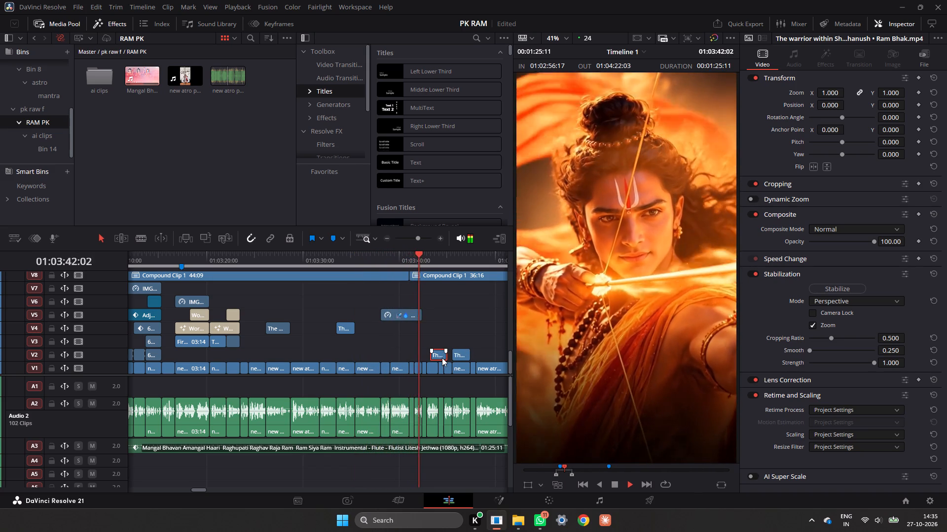
pyautogui.press('space')
pyautogui.press('space')
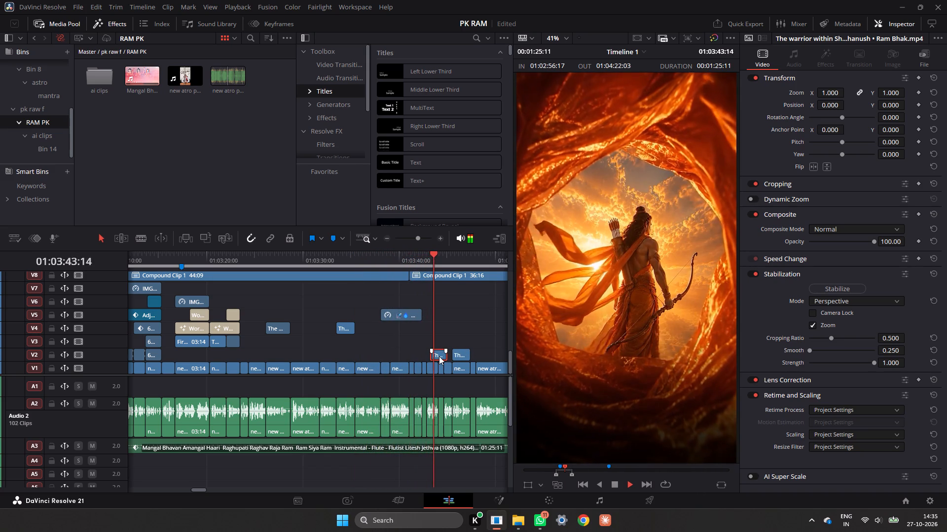
pyautogui.press('space')
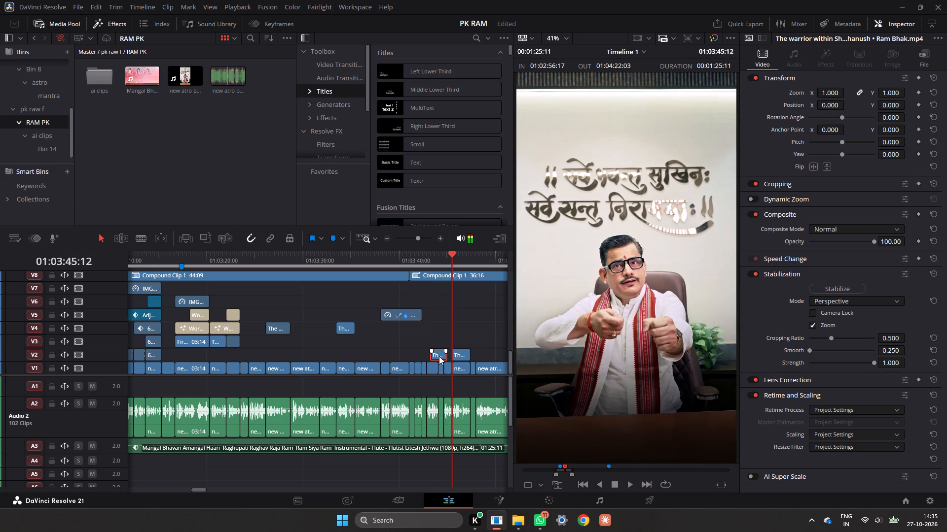
pyautogui.press('space')
pyautogui.press('space')
pyautogui.click(439, 356)
pyautogui.press('BackSpace')
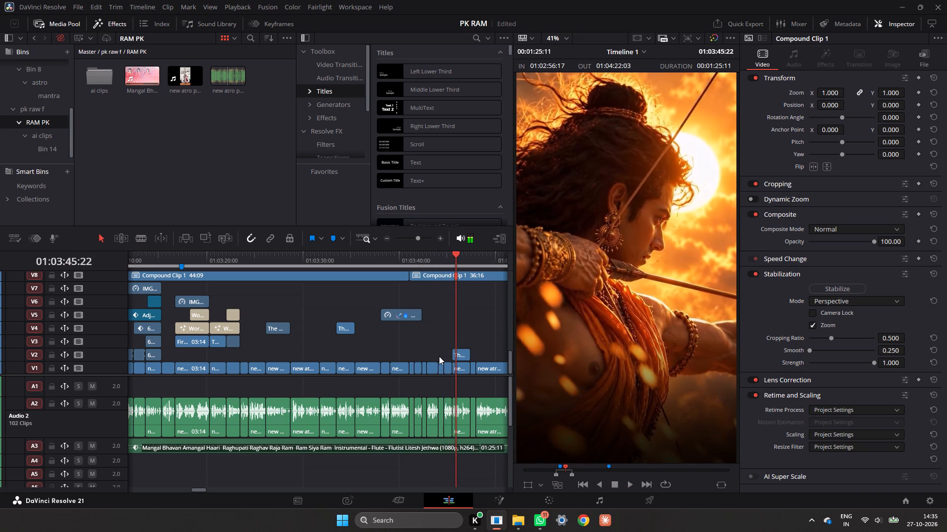
pyautogui.press('space')
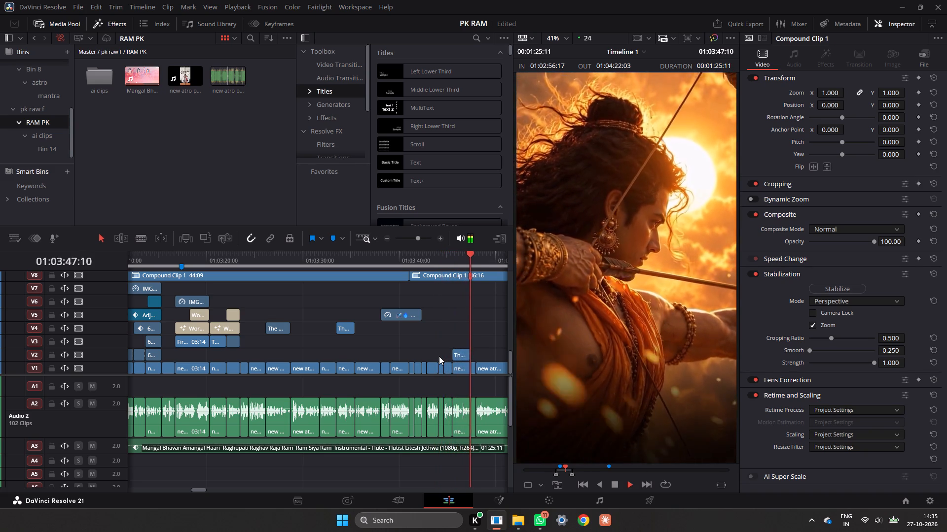
# Play the section from about 01:03:47 to 01:03:59:20, checking the narrator shots and the archer footage that follows.
pyautogui.press('space')
pyautogui.press('space')
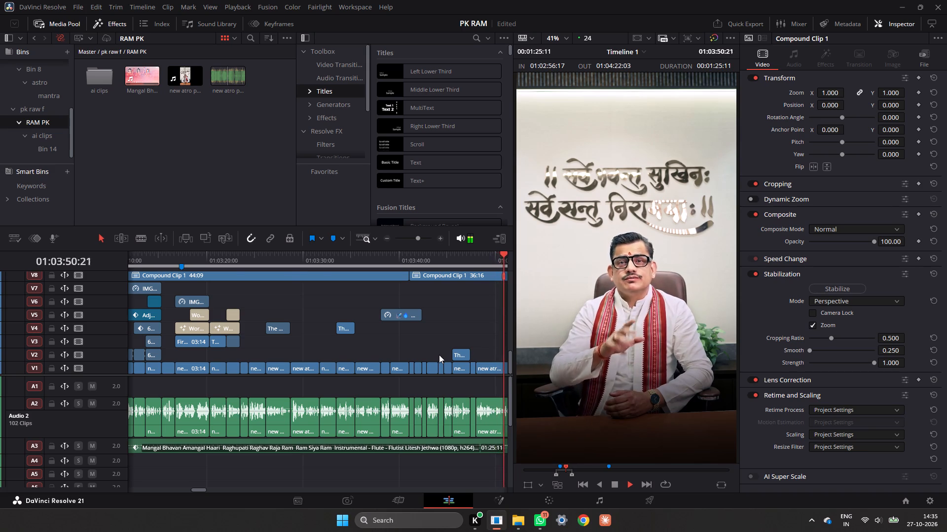
pyautogui.press('space')
pyautogui.click(288, 266)
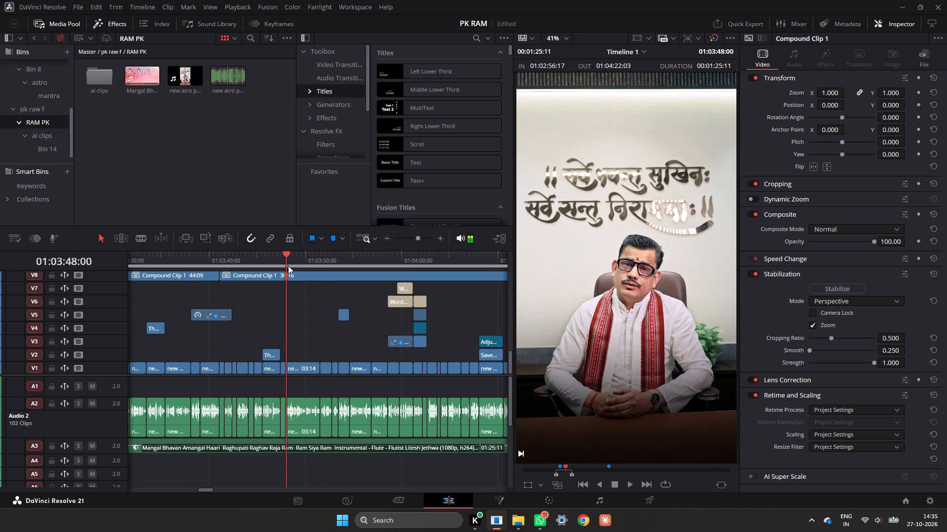
pyautogui.press('space')
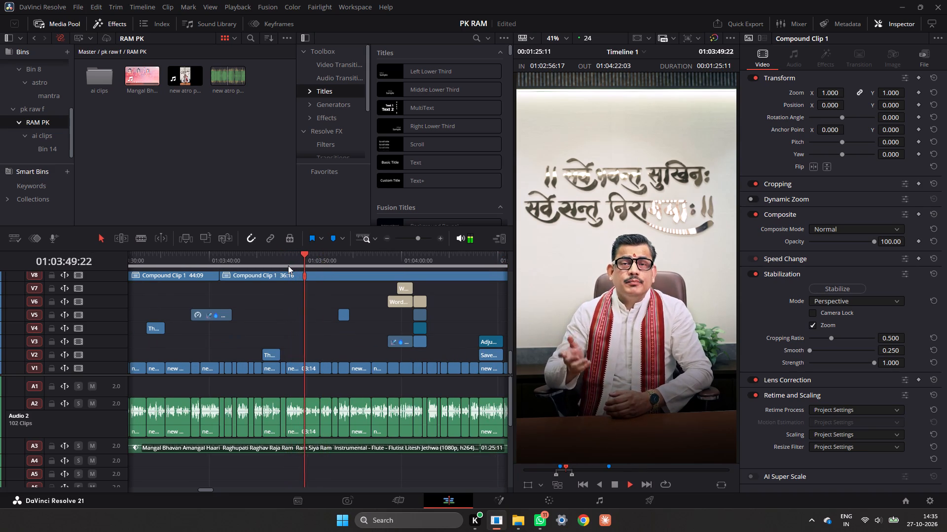
pyautogui.click(288, 266)
pyautogui.press('space')
pyautogui.press('space')
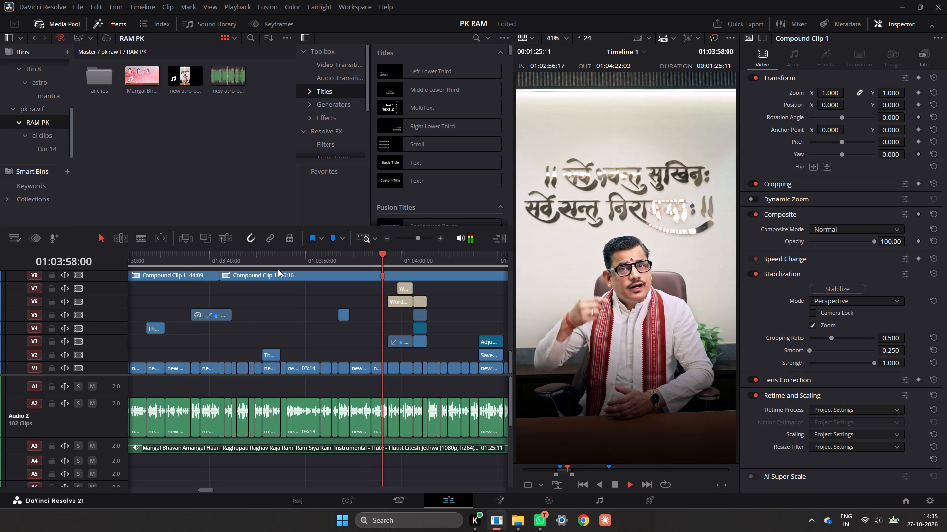
pyautogui.press('space')
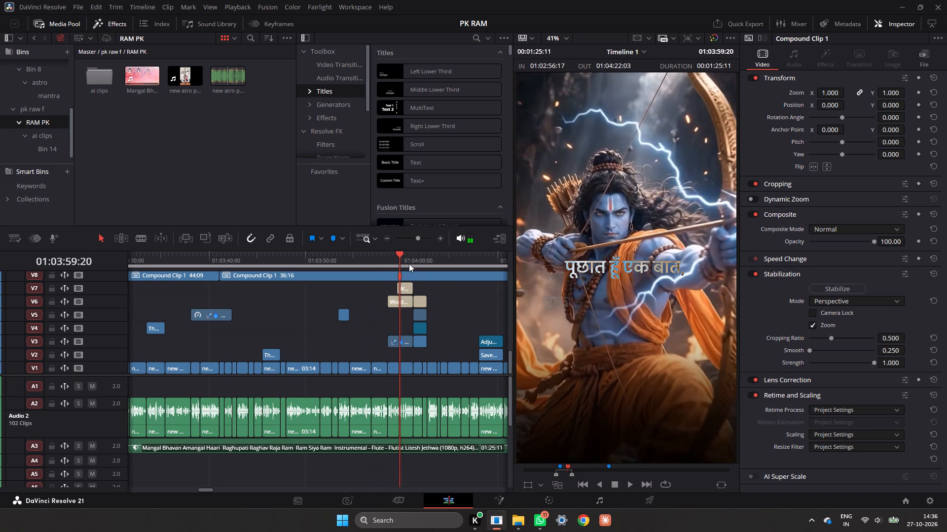
pyautogui.moveTo(400, 258); pyautogui.dragTo(384, 259)
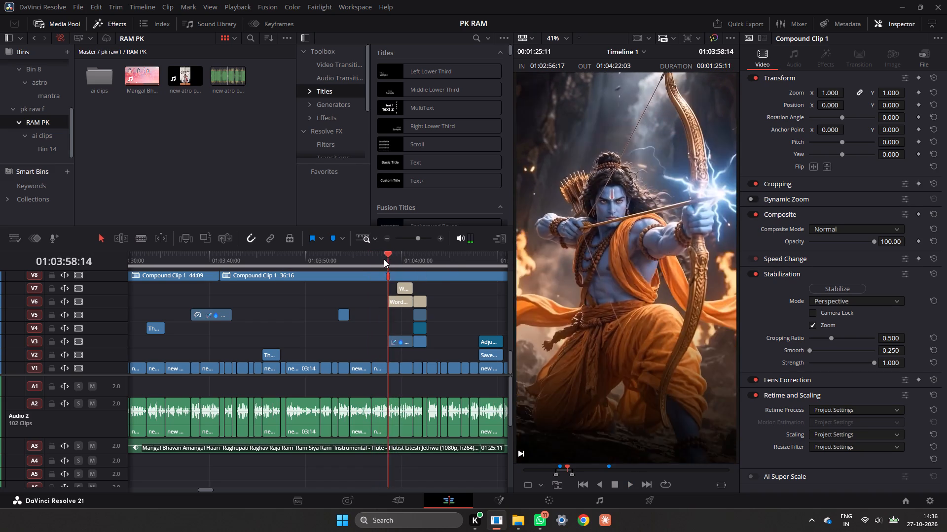
pyautogui.moveTo(384, 259); pyautogui.dragTo(382, 259)
# Check the Ravana overlay on V2 and the narration after it, from about 01:04:08 to 01:04:12:07.
pyautogui.click(387, 238)
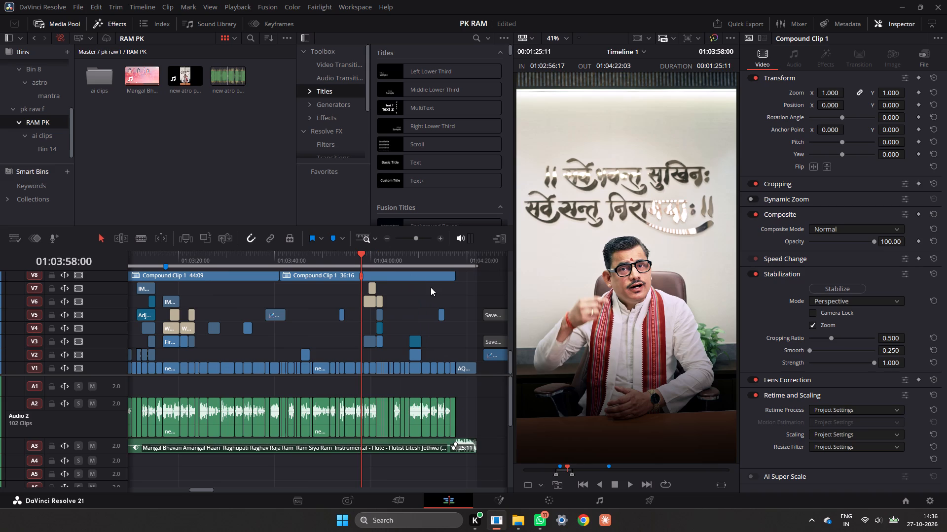
pyautogui.click(406, 262)
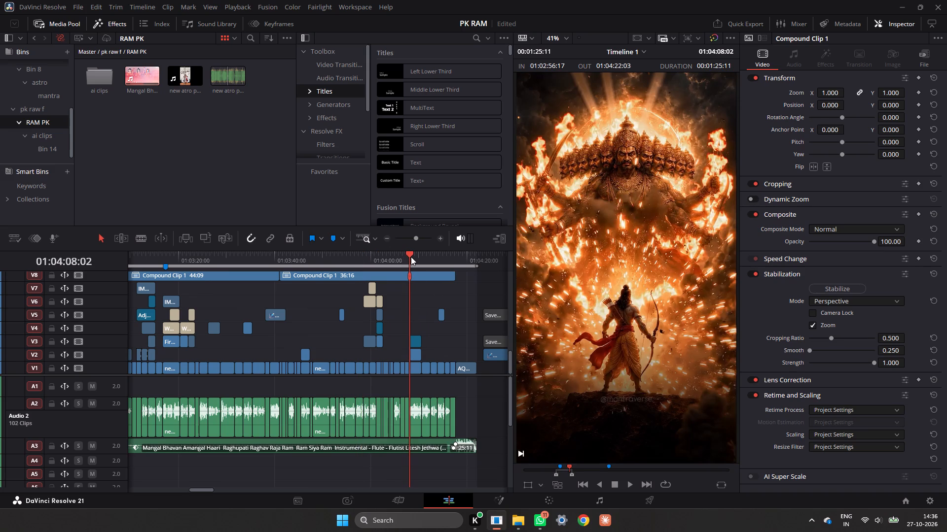
pyautogui.moveTo(409, 255); pyautogui.dragTo(413, 261)
pyautogui.press('space')
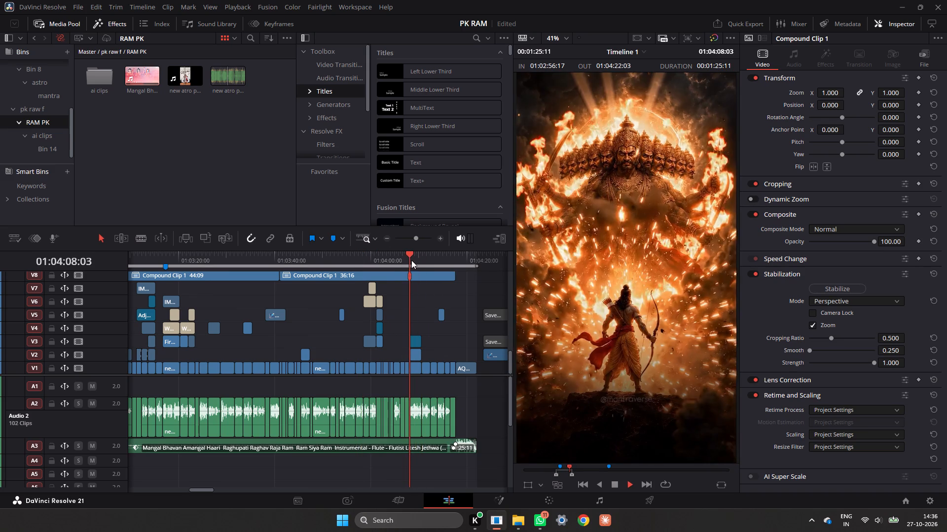
pyautogui.press('space')
pyautogui.press('space')
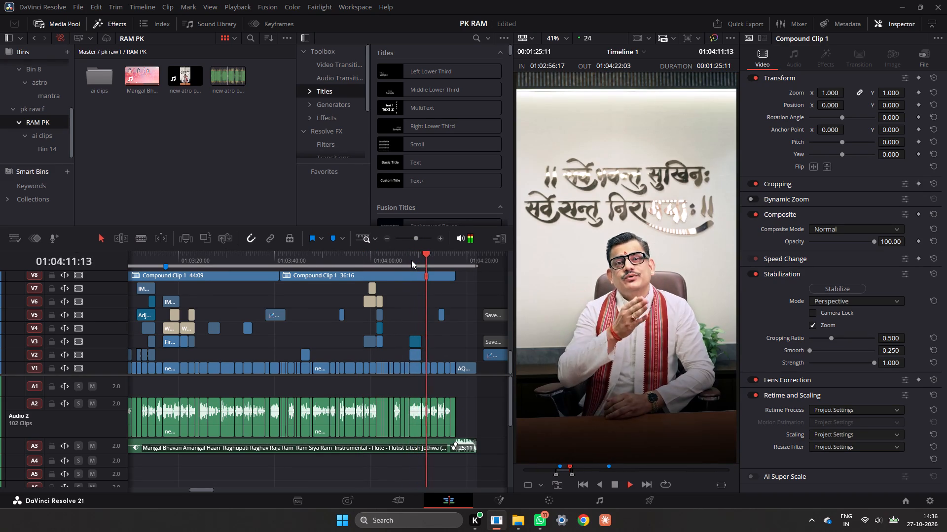
pyautogui.press('space')
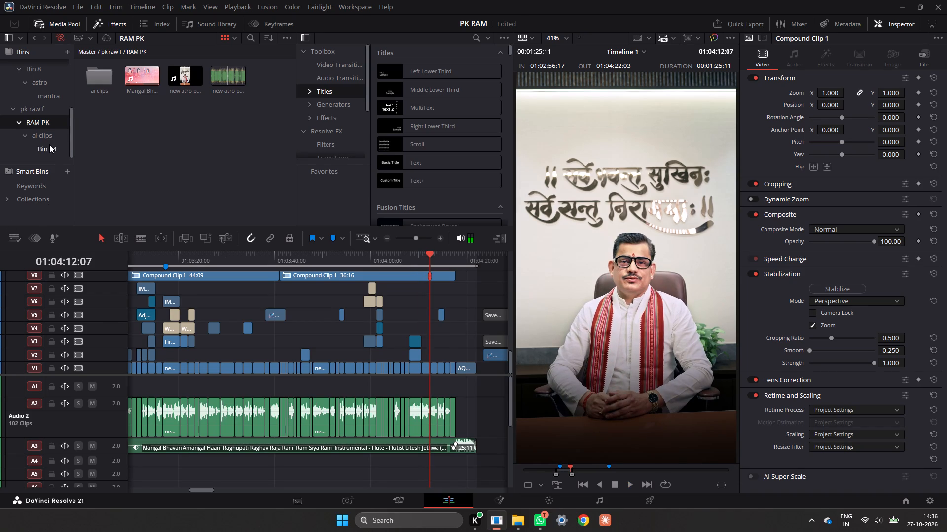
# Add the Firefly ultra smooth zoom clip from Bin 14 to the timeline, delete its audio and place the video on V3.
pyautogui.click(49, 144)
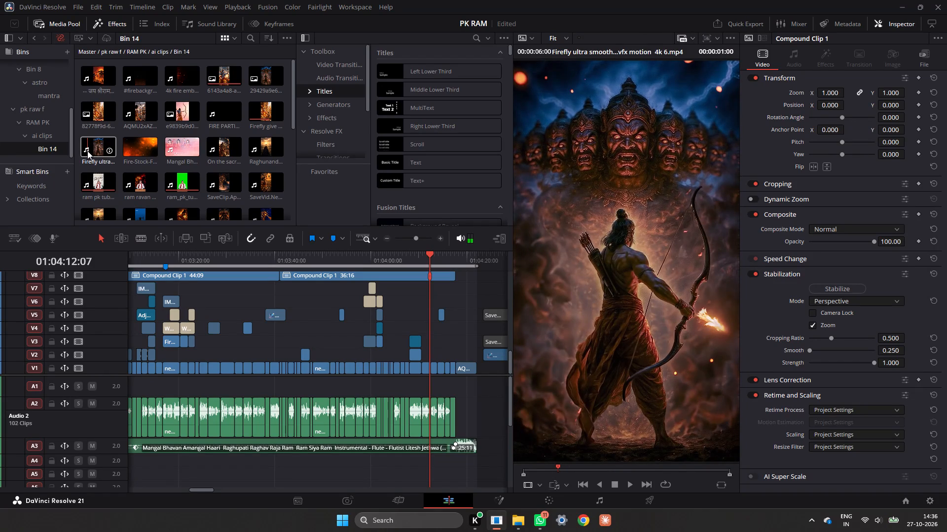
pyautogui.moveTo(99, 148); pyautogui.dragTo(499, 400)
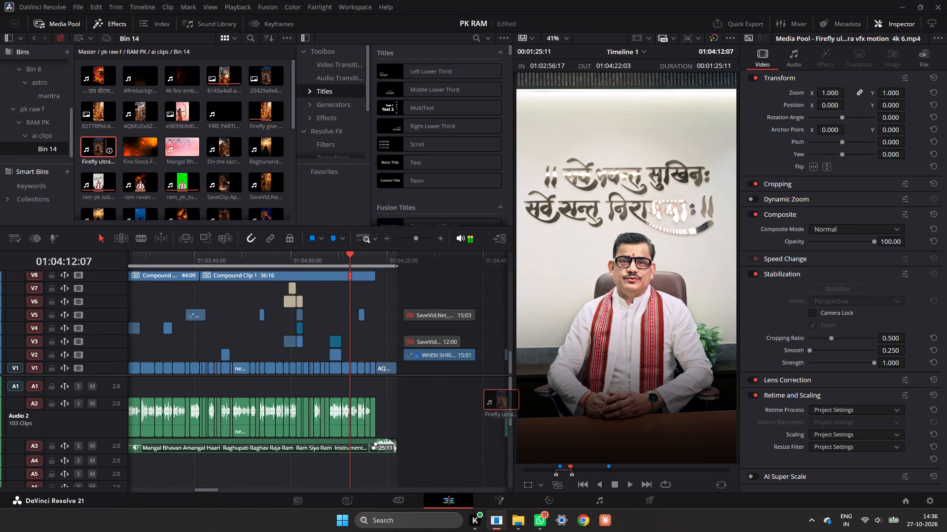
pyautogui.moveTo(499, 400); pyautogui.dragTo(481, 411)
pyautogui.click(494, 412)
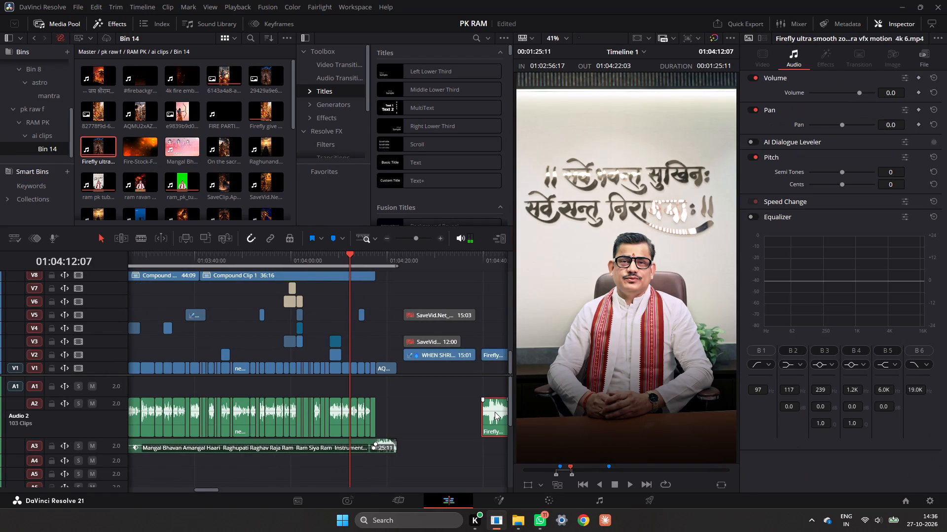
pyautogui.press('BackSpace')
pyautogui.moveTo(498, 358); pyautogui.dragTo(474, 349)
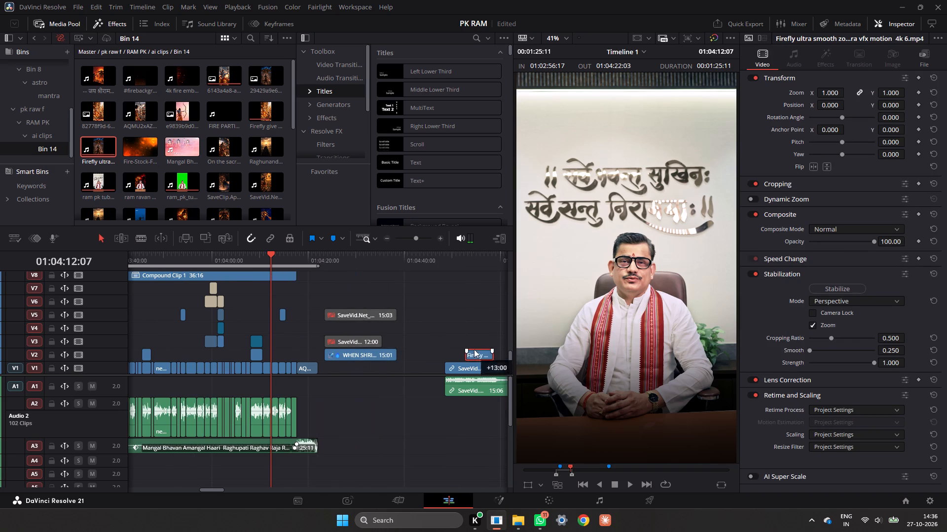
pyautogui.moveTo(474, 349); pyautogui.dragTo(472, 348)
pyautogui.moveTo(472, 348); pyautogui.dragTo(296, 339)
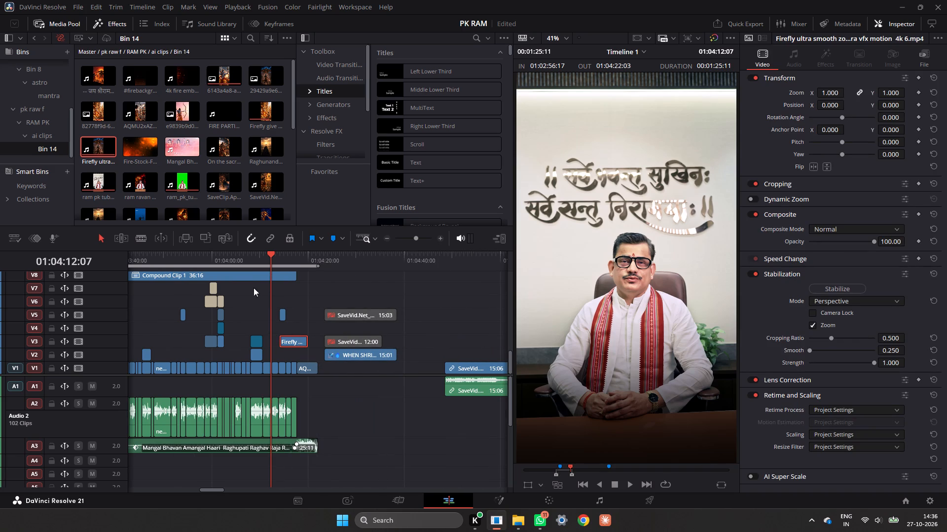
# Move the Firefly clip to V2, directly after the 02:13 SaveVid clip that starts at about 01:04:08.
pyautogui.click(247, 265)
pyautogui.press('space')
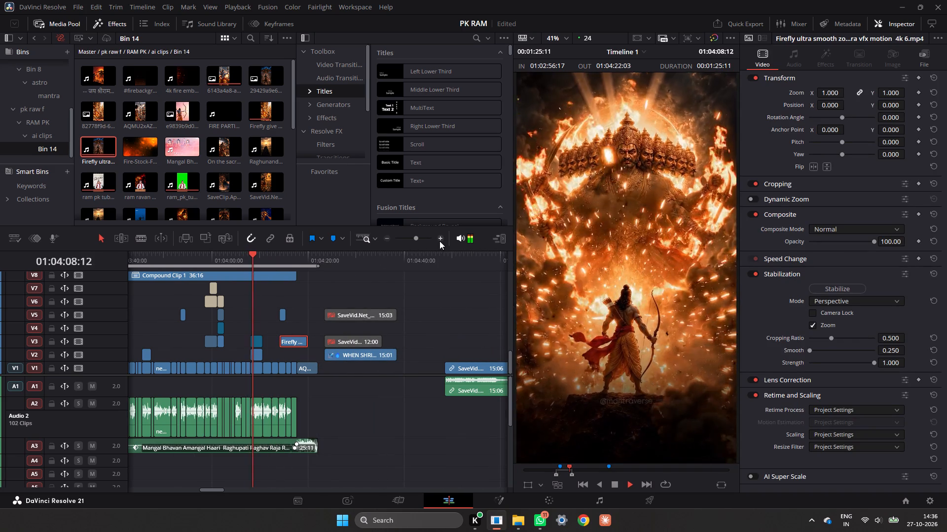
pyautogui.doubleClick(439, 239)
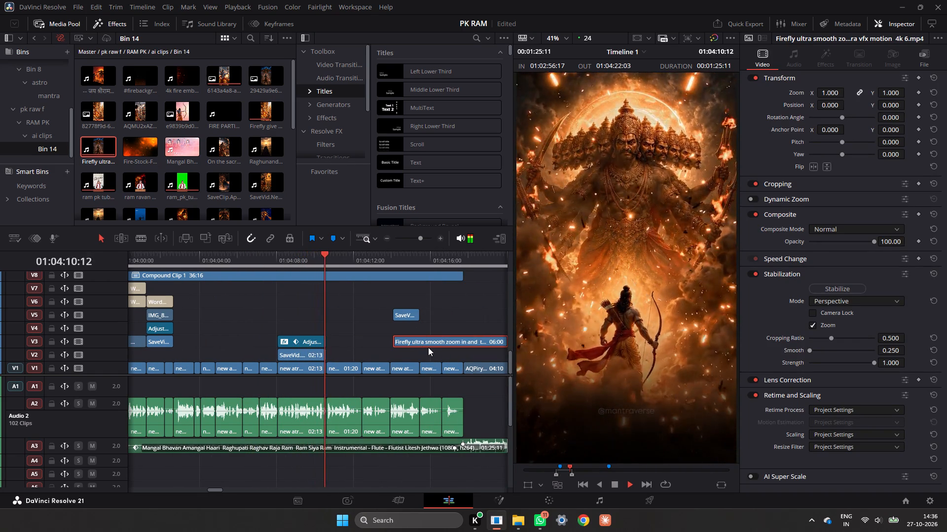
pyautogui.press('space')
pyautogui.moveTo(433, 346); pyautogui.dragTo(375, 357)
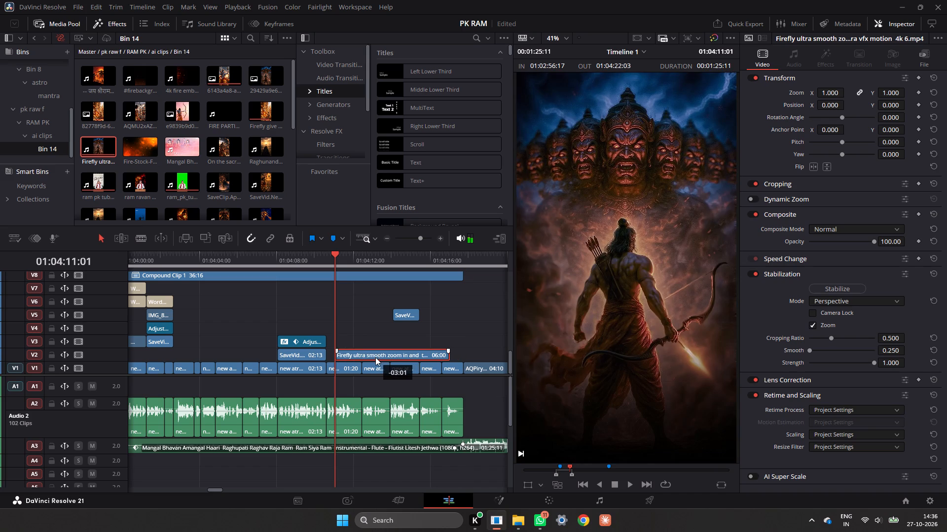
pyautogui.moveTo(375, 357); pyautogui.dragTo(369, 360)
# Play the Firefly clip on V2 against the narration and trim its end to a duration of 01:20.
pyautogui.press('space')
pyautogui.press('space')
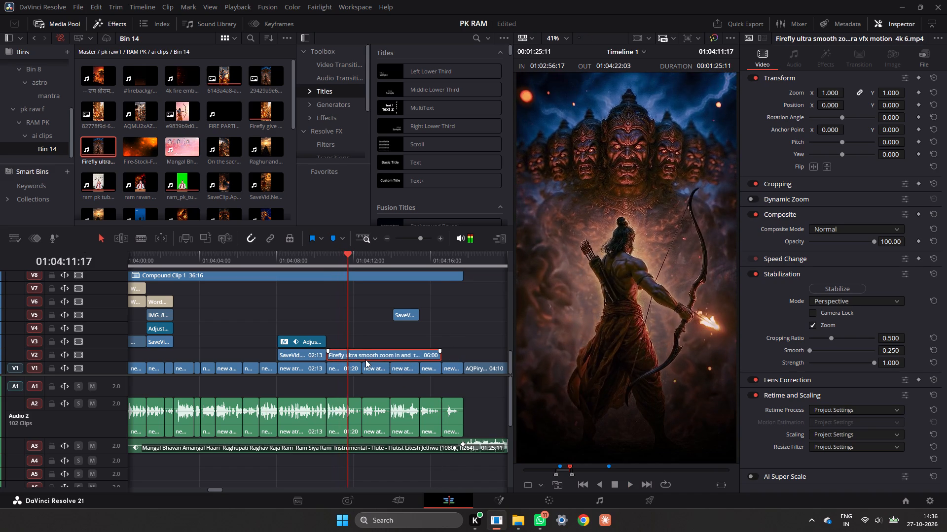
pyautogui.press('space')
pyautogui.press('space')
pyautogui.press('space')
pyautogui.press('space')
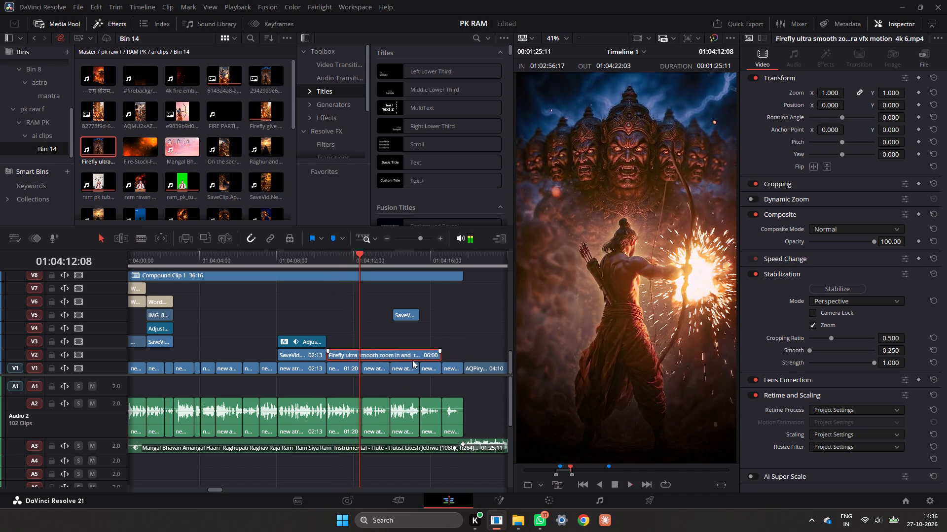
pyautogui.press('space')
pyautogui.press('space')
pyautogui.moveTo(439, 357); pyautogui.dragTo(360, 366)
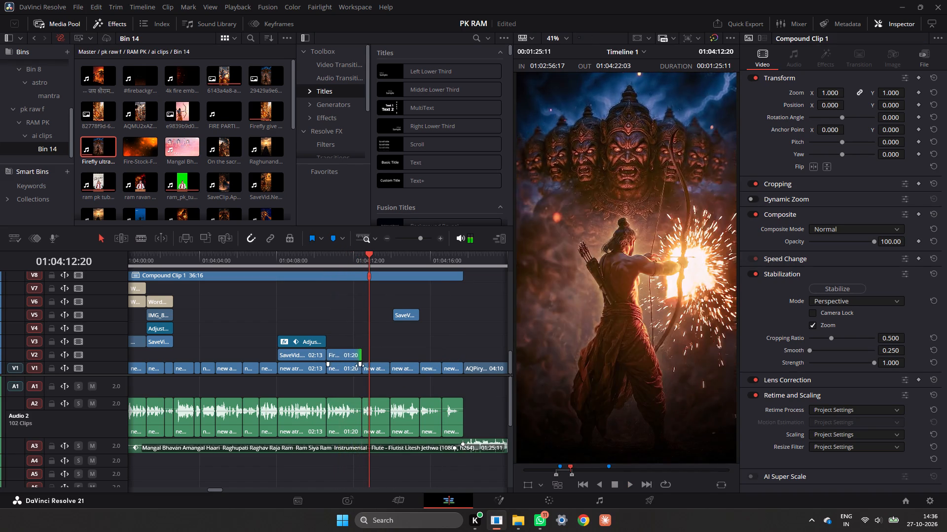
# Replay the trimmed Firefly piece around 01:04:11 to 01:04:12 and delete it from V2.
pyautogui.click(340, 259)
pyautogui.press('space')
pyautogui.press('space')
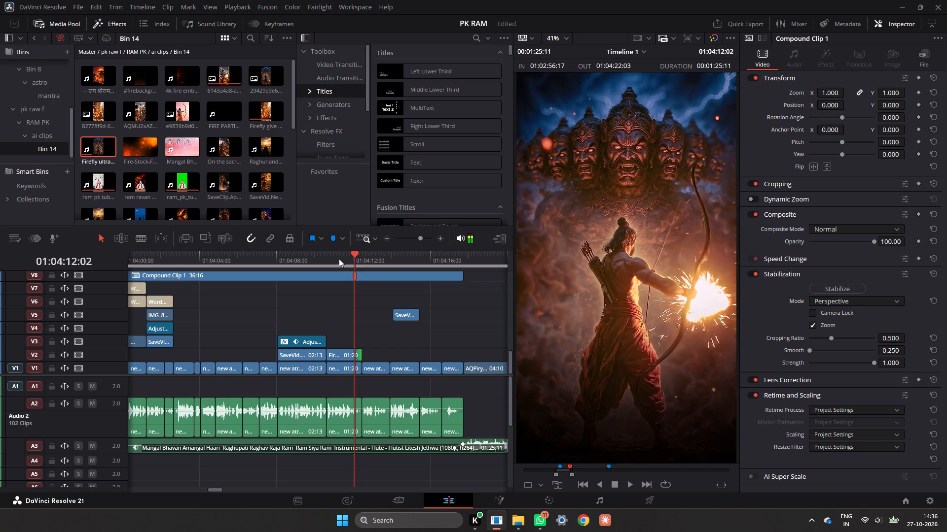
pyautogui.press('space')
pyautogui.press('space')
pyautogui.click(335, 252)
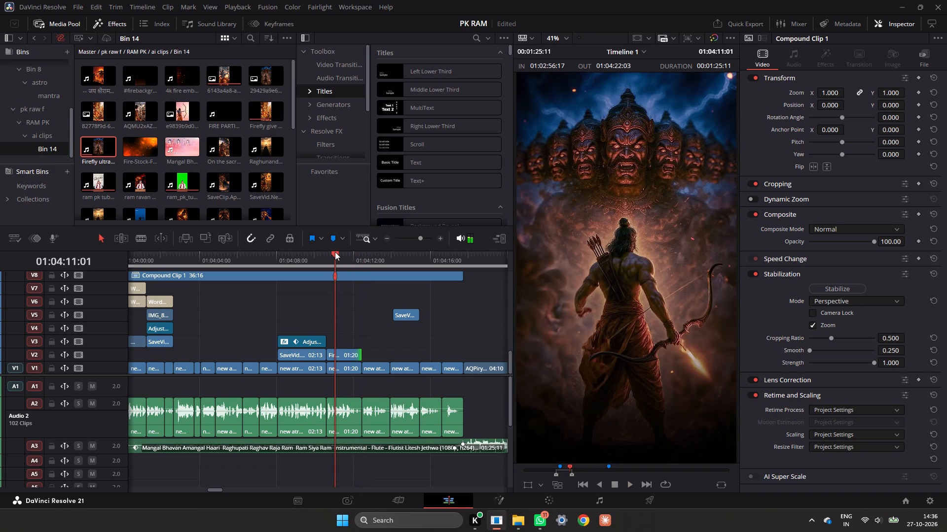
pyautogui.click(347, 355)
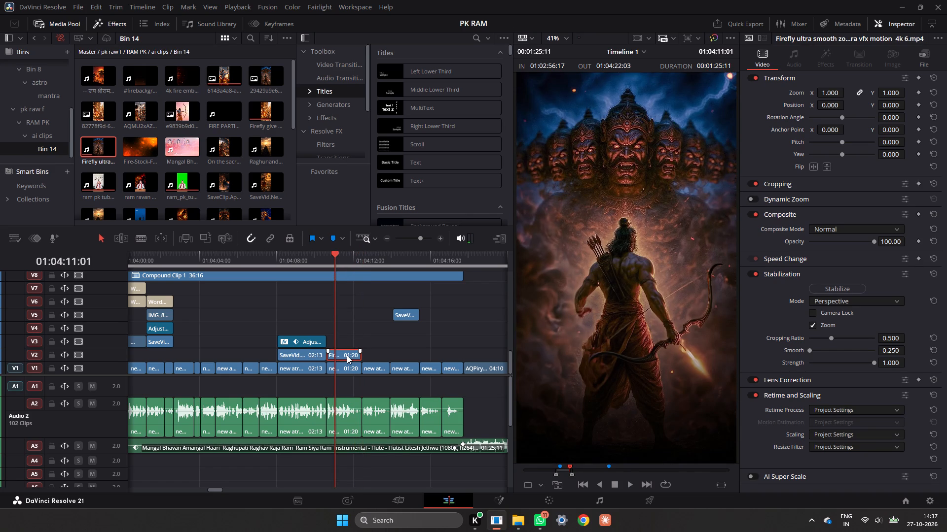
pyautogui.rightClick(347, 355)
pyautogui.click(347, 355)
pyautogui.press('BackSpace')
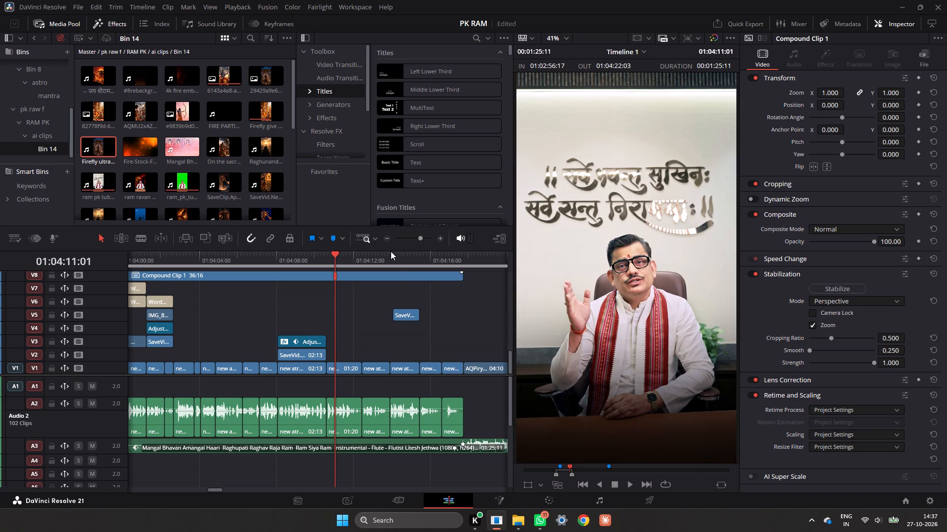
# Scrub the spare footage past the end from about 01:04:28 to 01:04:35:12 and delete the WHEN SHRI RAM clip on V2.
pyautogui.click(387, 243)
pyautogui.doubleClick(384, 239)
pyautogui.moveTo(391, 246); pyautogui.dragTo(401, 254)
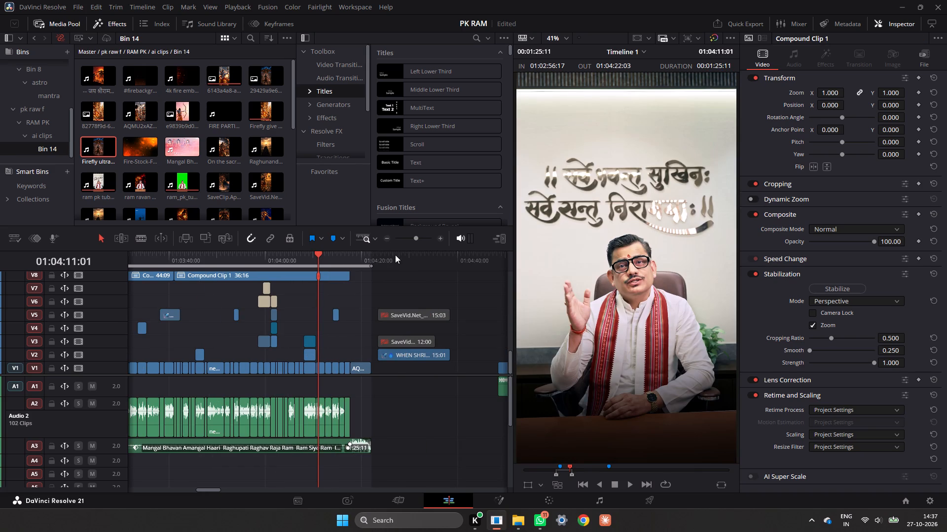
pyautogui.moveTo(391, 255); pyautogui.dragTo(404, 275)
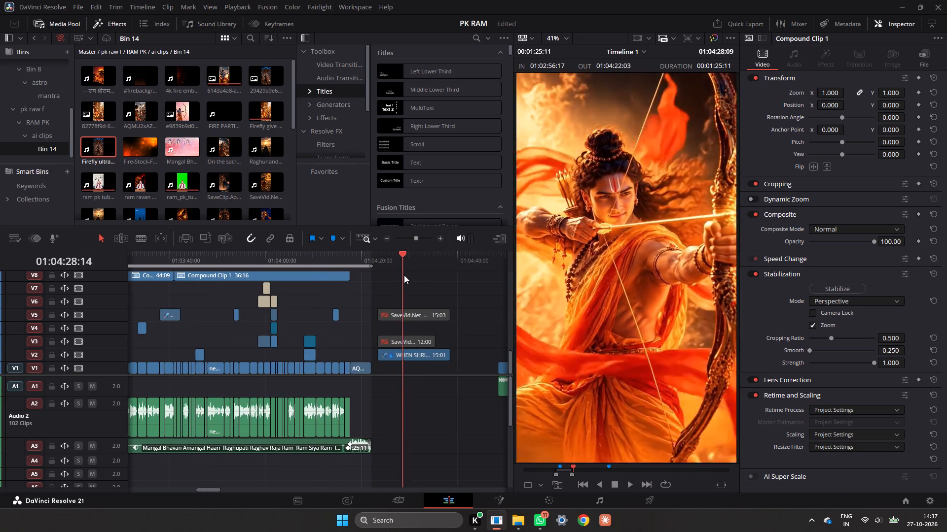
pyautogui.moveTo(404, 275); pyautogui.dragTo(416, 278)
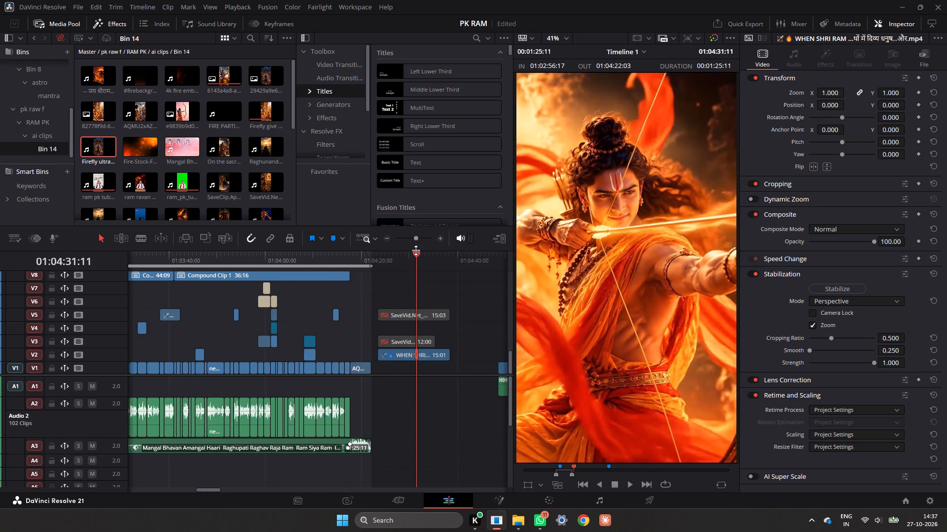
pyautogui.moveTo(416, 250); pyautogui.dragTo(431, 255)
pyautogui.moveTo(417, 263); pyautogui.dragTo(432, 267)
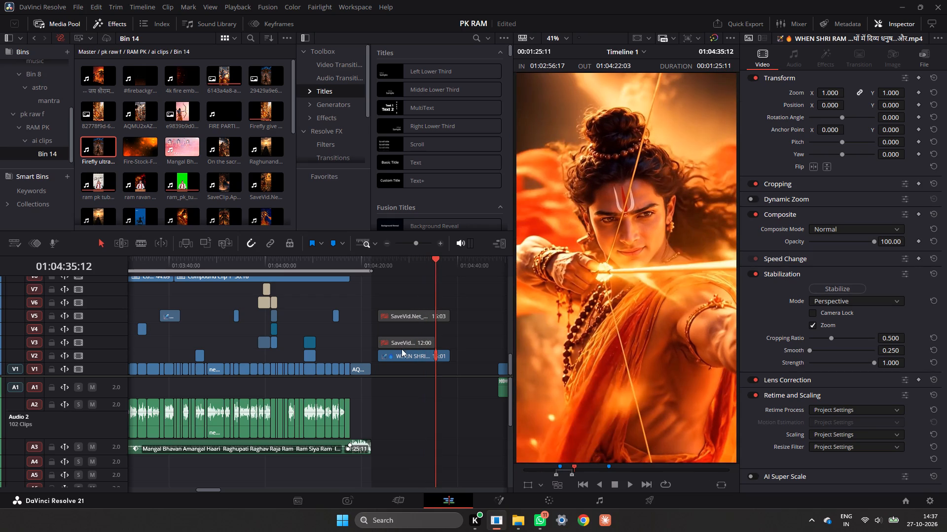
pyautogui.click(401, 350)
pyautogui.press('BackSpace')
# Enable the 15:03 SaveVid clip on V5, preview its opening and move it to V2 directly after the 02:13 SaveVid clip.
pyautogui.click(414, 316)
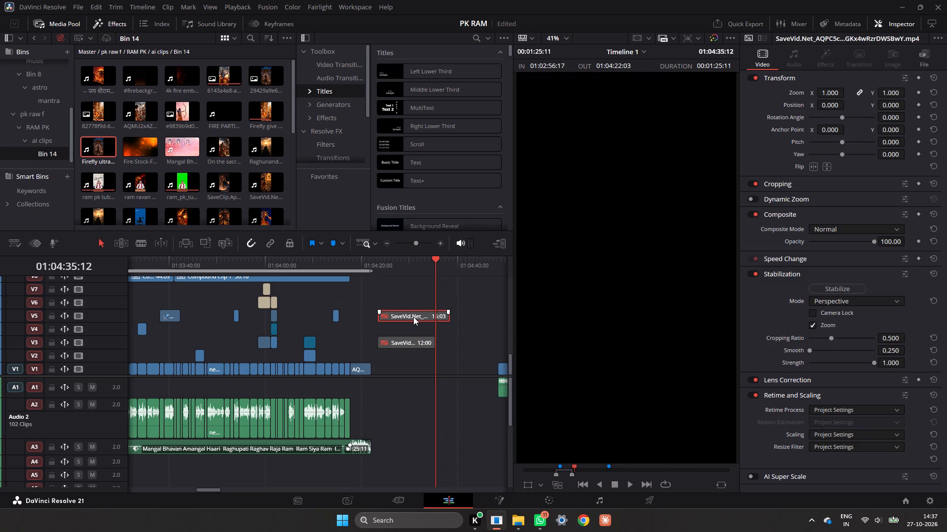
pyautogui.press('d')
pyautogui.moveTo(410, 262); pyautogui.dragTo(384, 264)
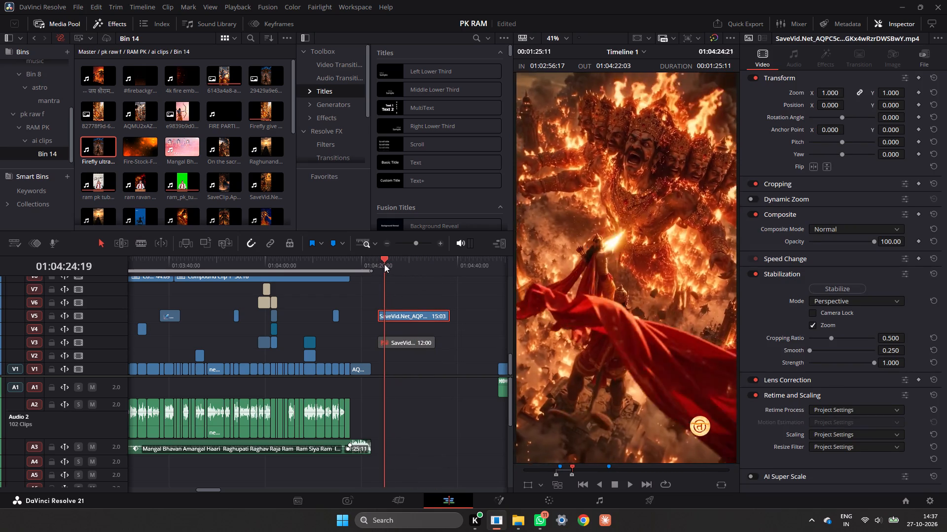
pyautogui.moveTo(384, 264); pyautogui.dragTo(377, 272)
pyautogui.moveTo(392, 315); pyautogui.dragTo(332, 355)
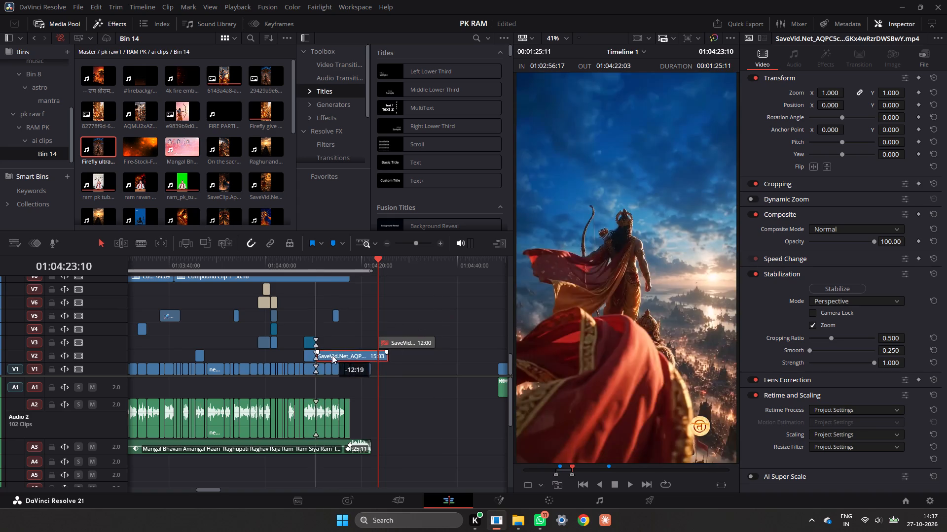
pyautogui.moveTo(332, 355); pyautogui.dragTo(333, 360)
# Play the newly placed 15:03 SaveVid clip on V2 against the narration and park the playhead at 01:04:12:11.
pyautogui.click(312, 268)
pyautogui.press('space')
pyautogui.press('space')
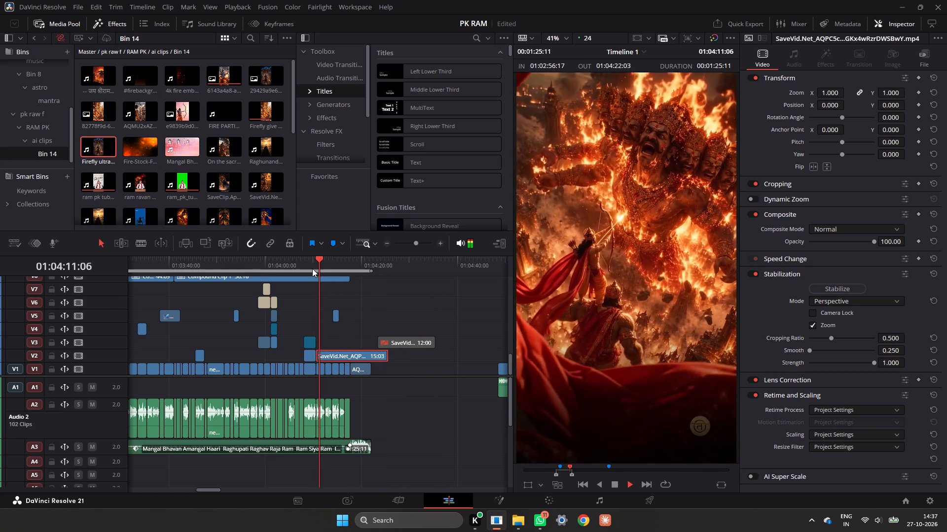
pyautogui.press('space')
pyautogui.press('space')
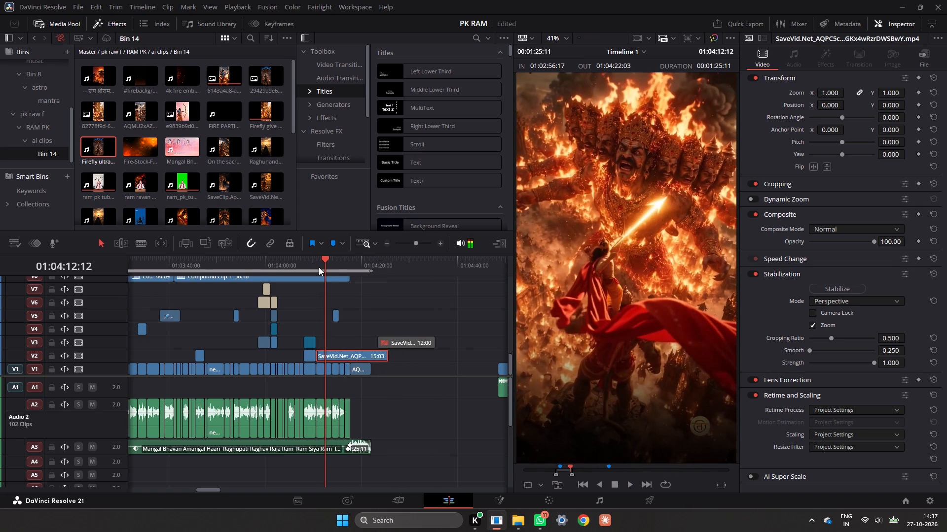
pyautogui.doubleClick(440, 245)
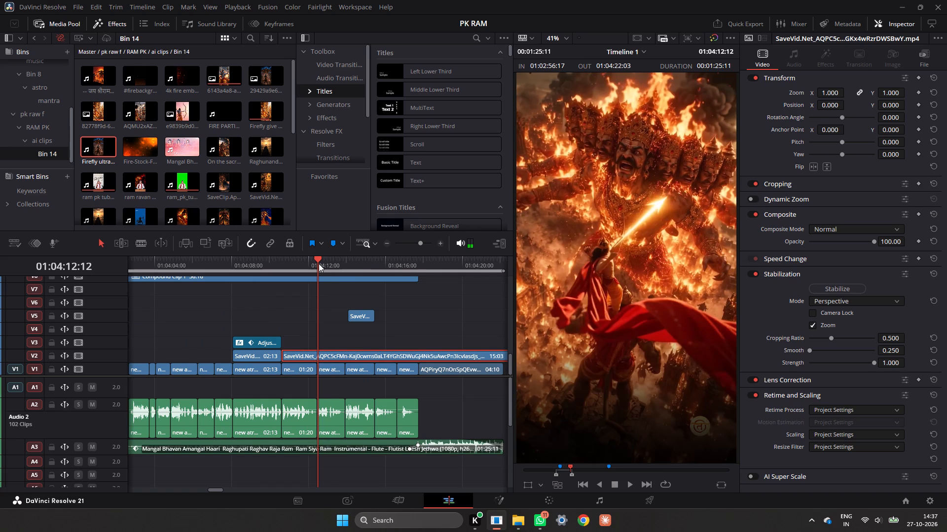
pyautogui.moveTo(315, 262); pyautogui.dragTo(318, 272)
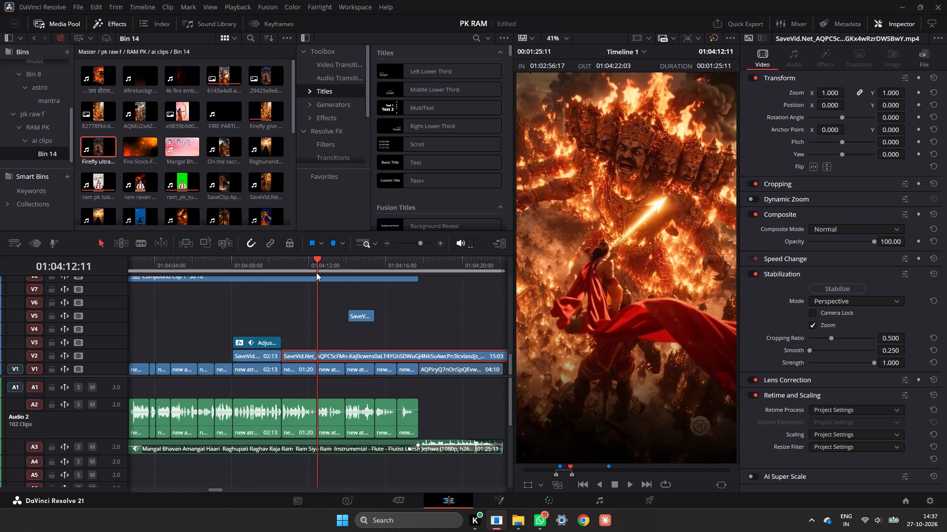
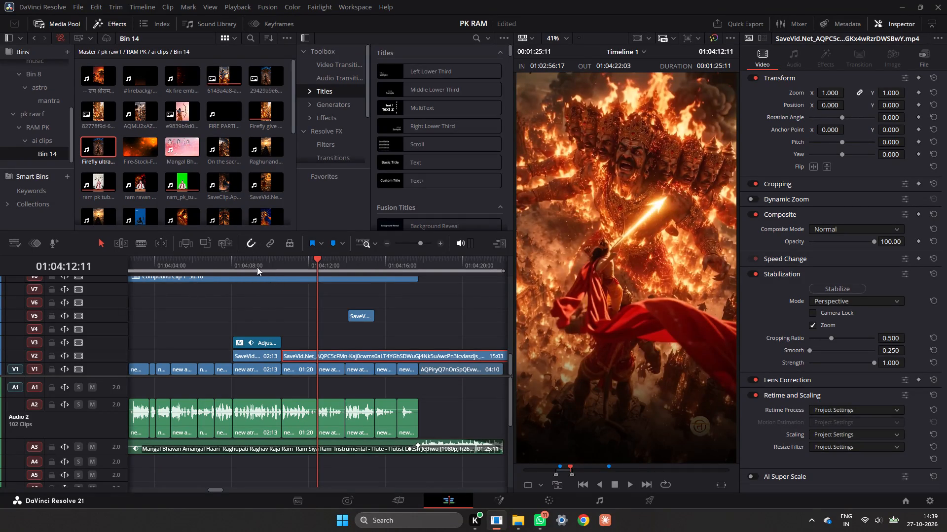
# Play the V2 SaveVid footage in short bursts from about 01:04:08 against the narration, ending at 01:04:12:11.
pyautogui.click(232, 264)
pyautogui.press('space')
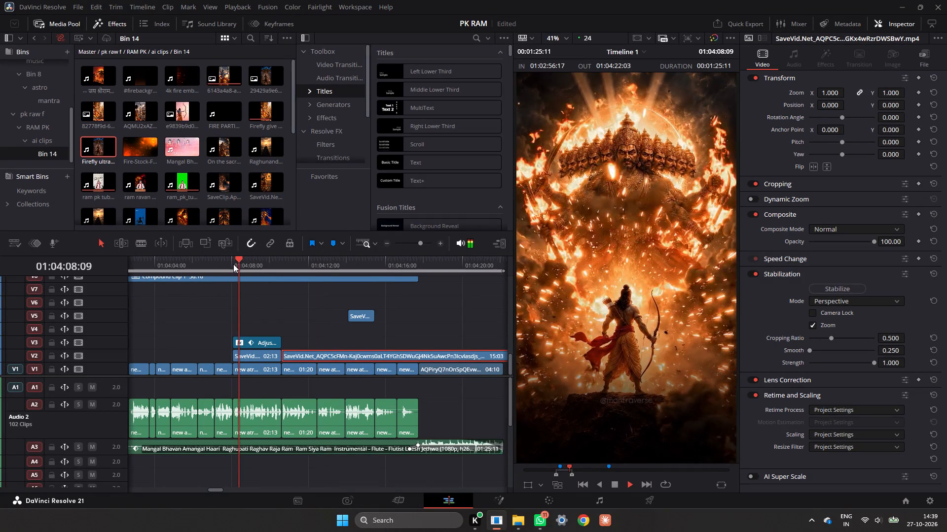
pyautogui.press('space')
pyautogui.press('space')
pyautogui.press('space')
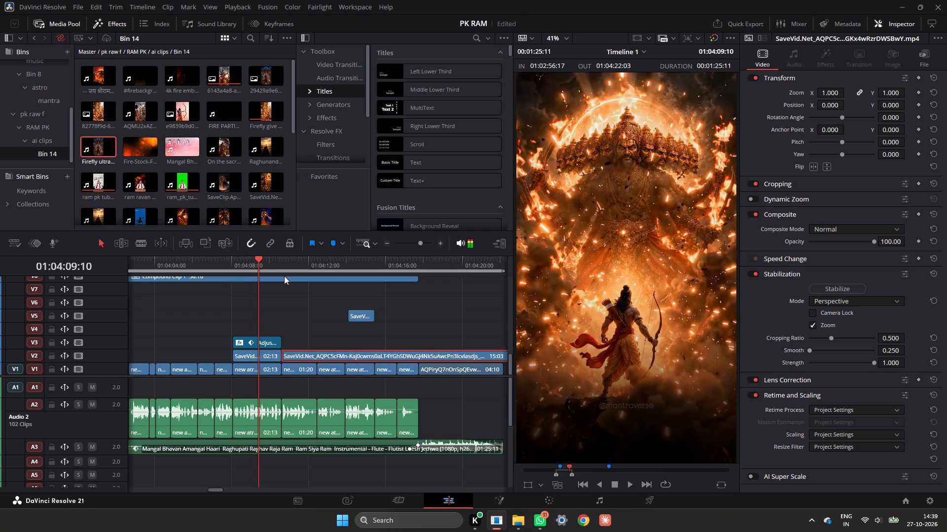
pyautogui.press('space')
pyautogui.press('space')
pyautogui.press('space')
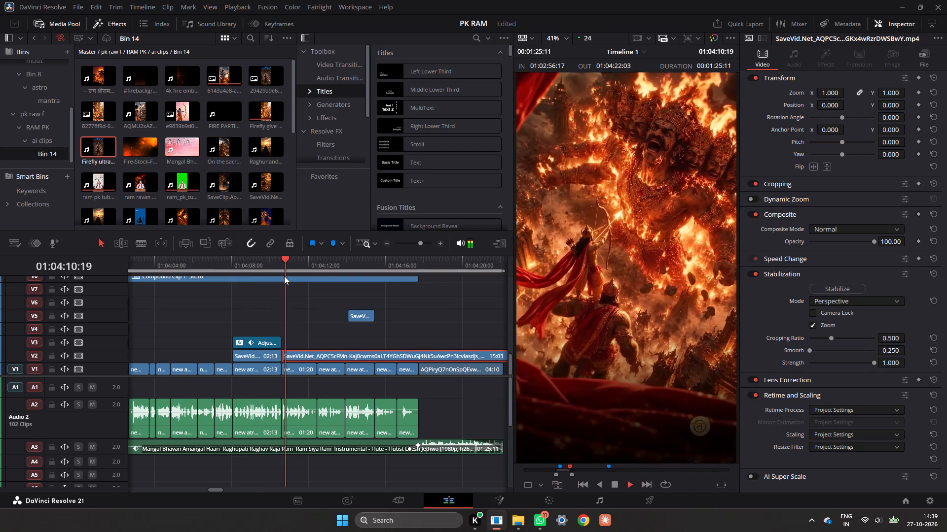
pyautogui.press('space')
pyautogui.press('space')
pyautogui.press('space')
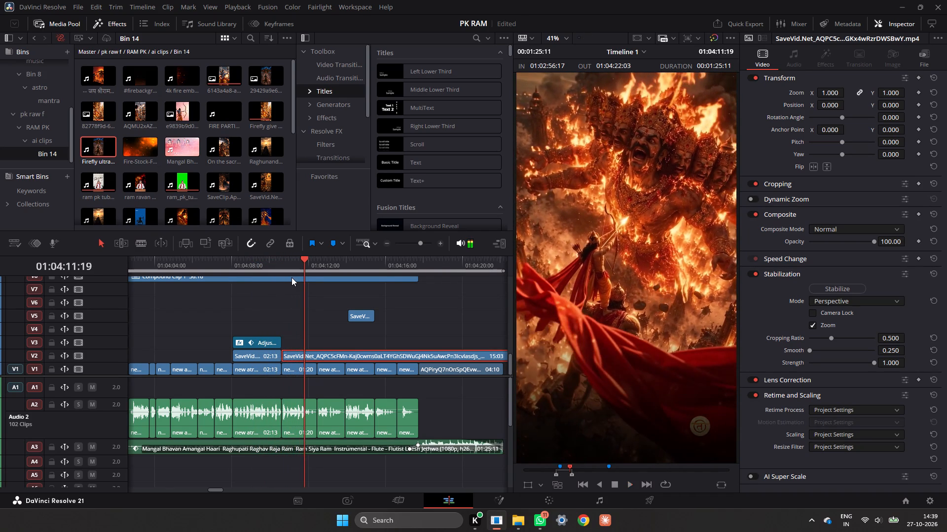
pyautogui.press('space')
pyautogui.press('space')
pyautogui.click(320, 264)
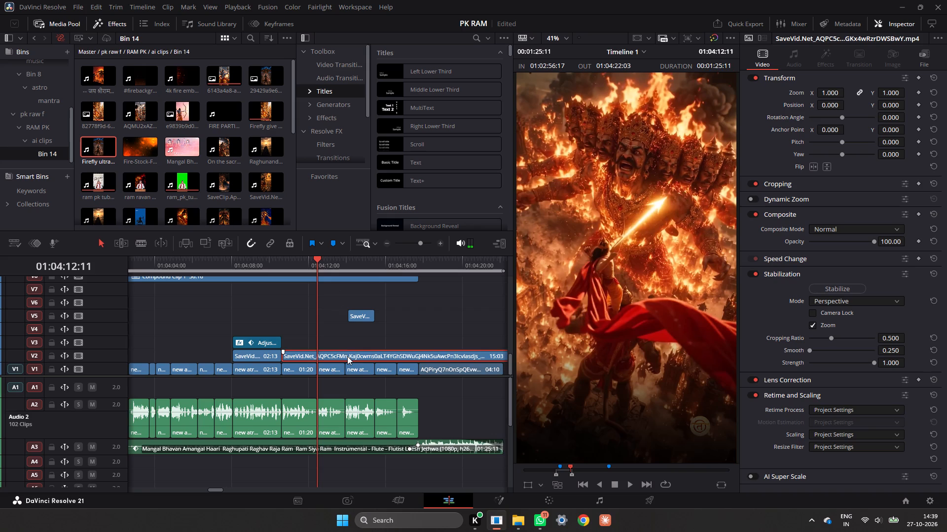
# Scrub the 15:03 SaveVid clip on V2 between about 01:04:11 and 01:04:17 to examine its battle shots.
pyautogui.moveTo(329, 314); pyautogui.dragTo(321, 274)
pyautogui.scroll(-2, 348, 322)
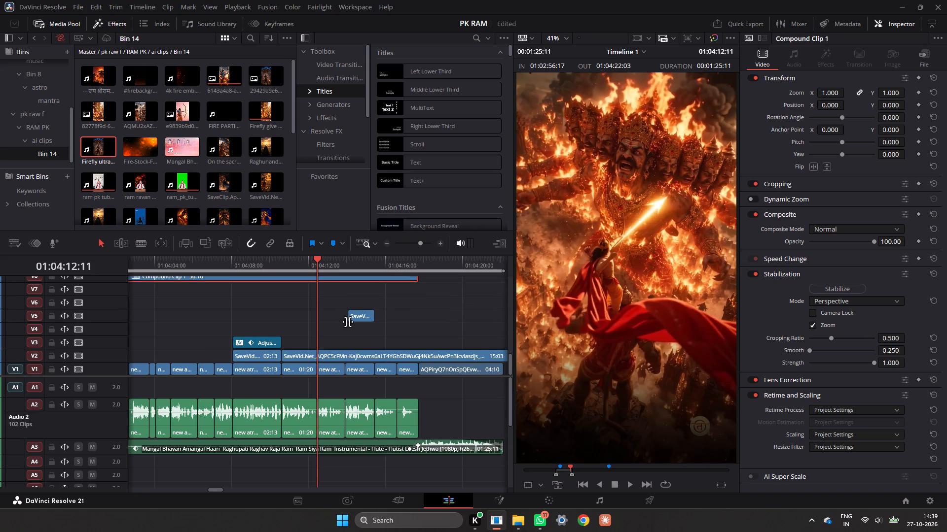
pyautogui.click(330, 331)
pyautogui.moveTo(317, 265); pyautogui.dragTo(394, 278)
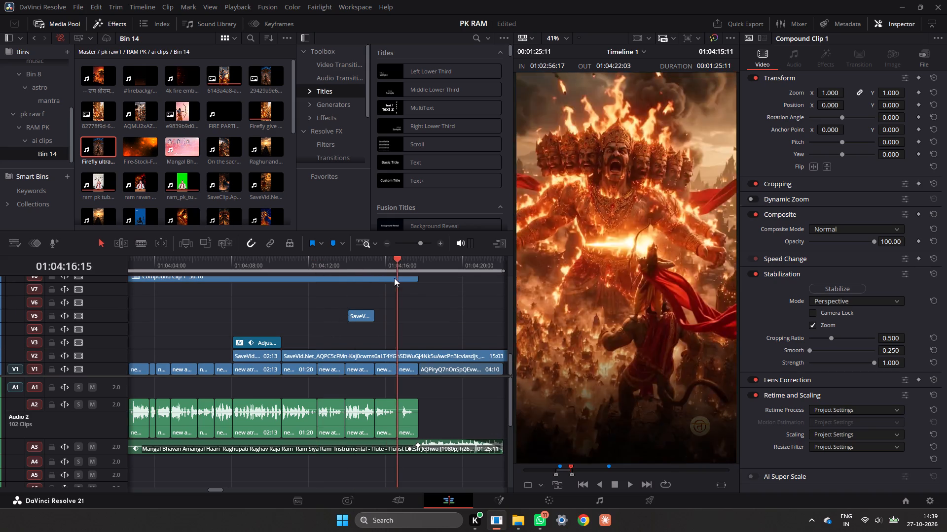
pyautogui.moveTo(394, 278); pyautogui.dragTo(403, 290)
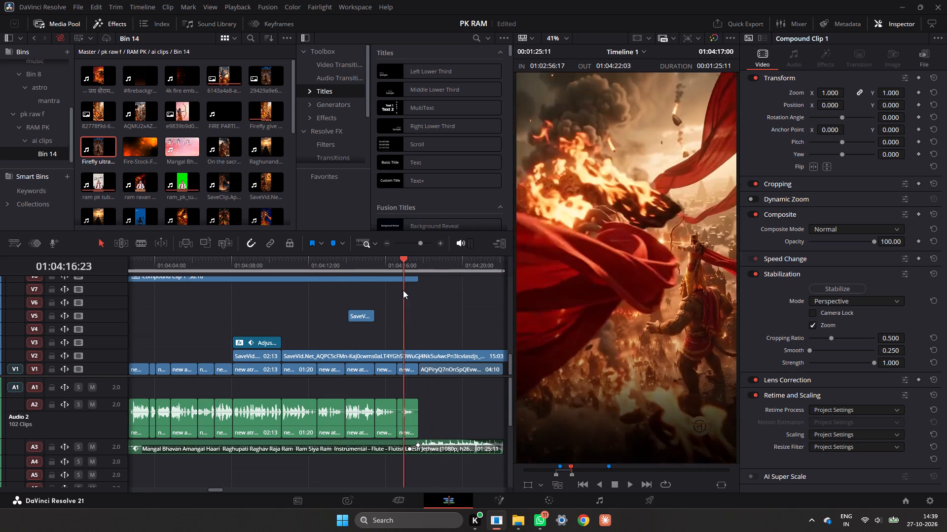
pyautogui.moveTo(403, 290); pyautogui.dragTo(331, 297)
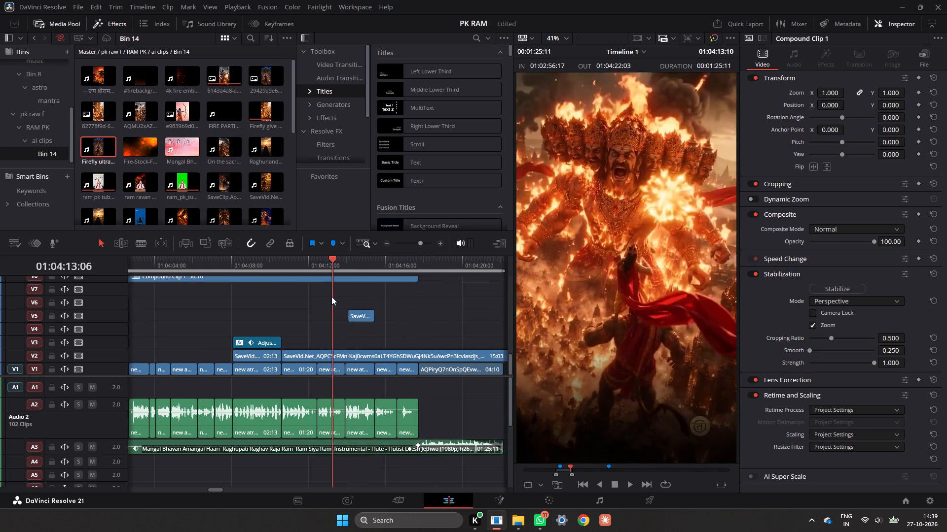
pyautogui.moveTo(331, 297); pyautogui.dragTo(329, 300)
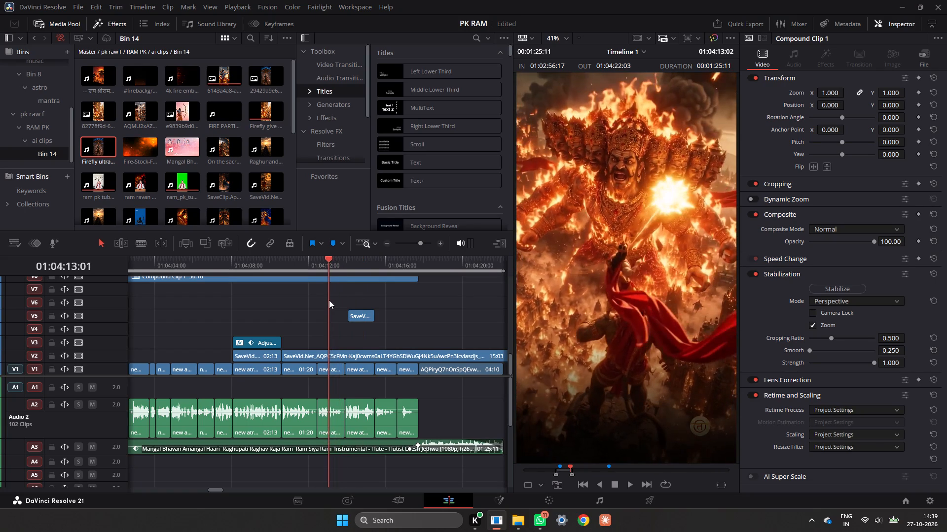
pyautogui.moveTo(329, 300); pyautogui.dragTo(323, 299)
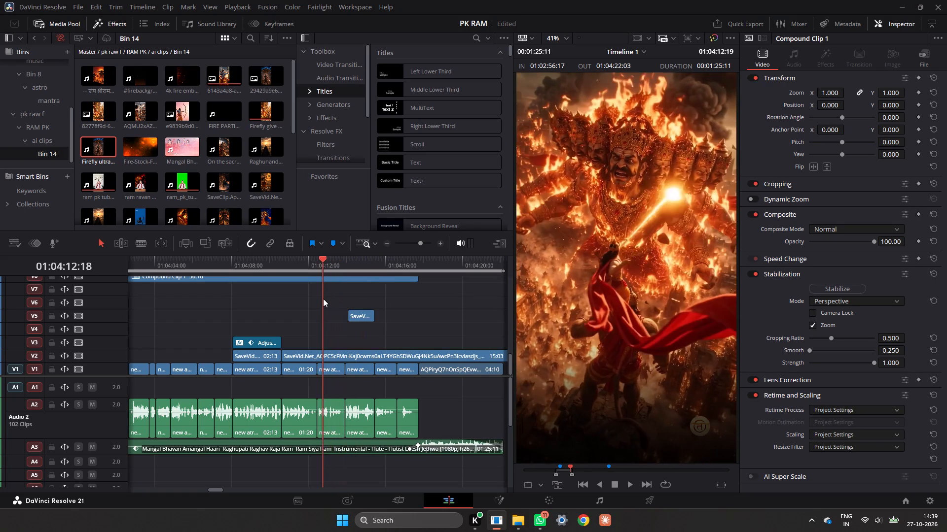
pyautogui.moveTo(323, 299); pyautogui.dragTo(308, 300)
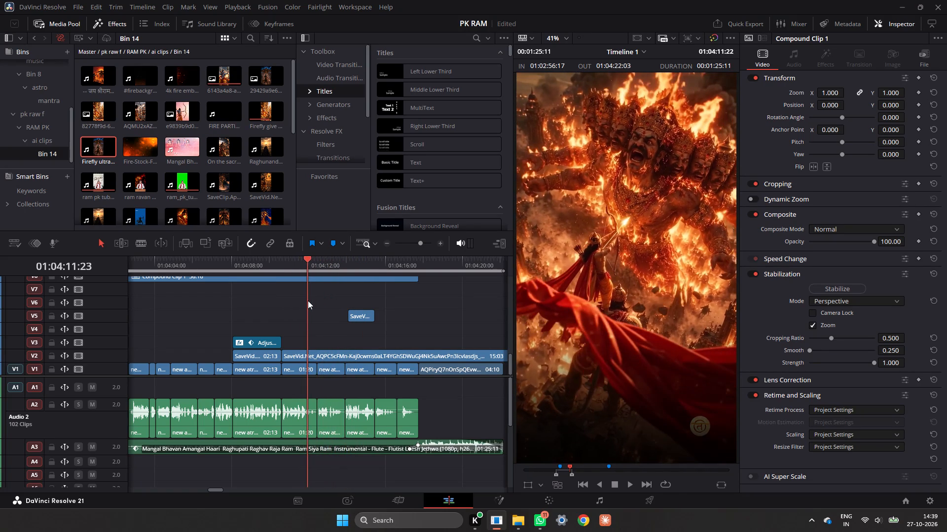
pyautogui.moveTo(308, 300); pyautogui.dragTo(324, 301)
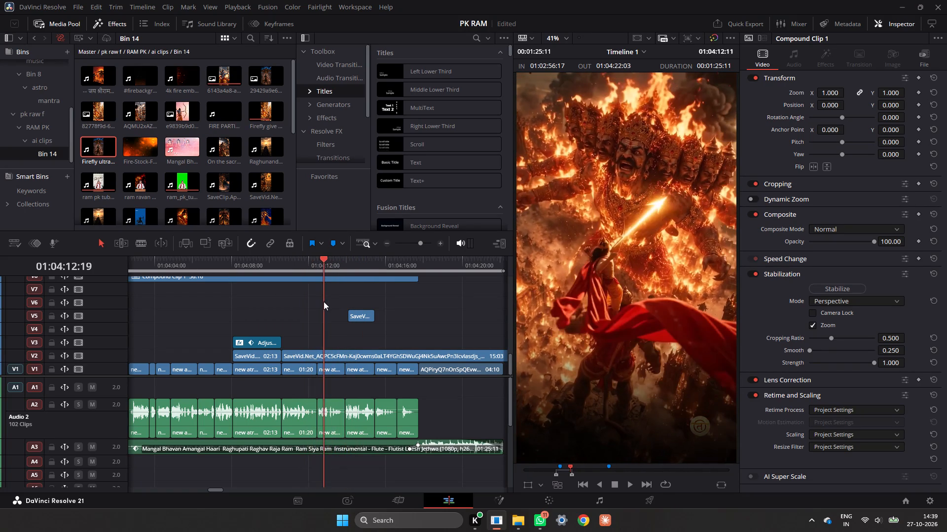
pyautogui.moveTo(324, 301); pyautogui.dragTo(361, 305)
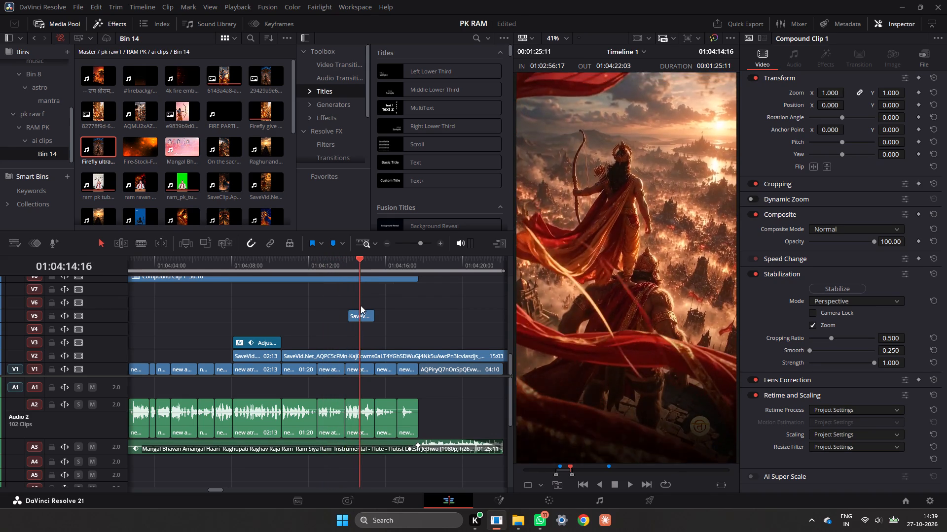
pyautogui.moveTo(361, 305); pyautogui.dragTo(341, 306)
# Move the short SaveVid clip from V5 to V6 at about 01:04:11 and scrub the V2 footage up to 01:04:17:11.
pyautogui.moveTo(364, 313); pyautogui.dragTo(308, 306)
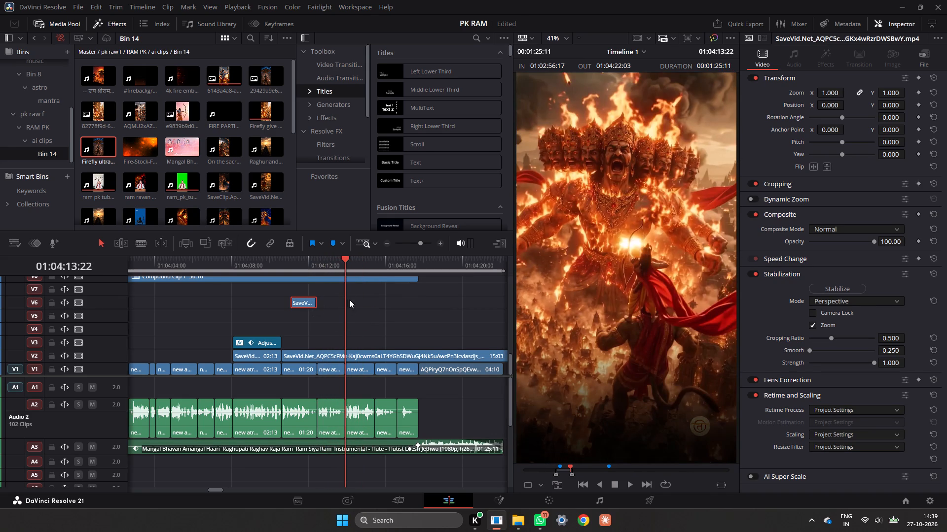
pyautogui.moveTo(344, 267); pyautogui.dragTo(372, 274)
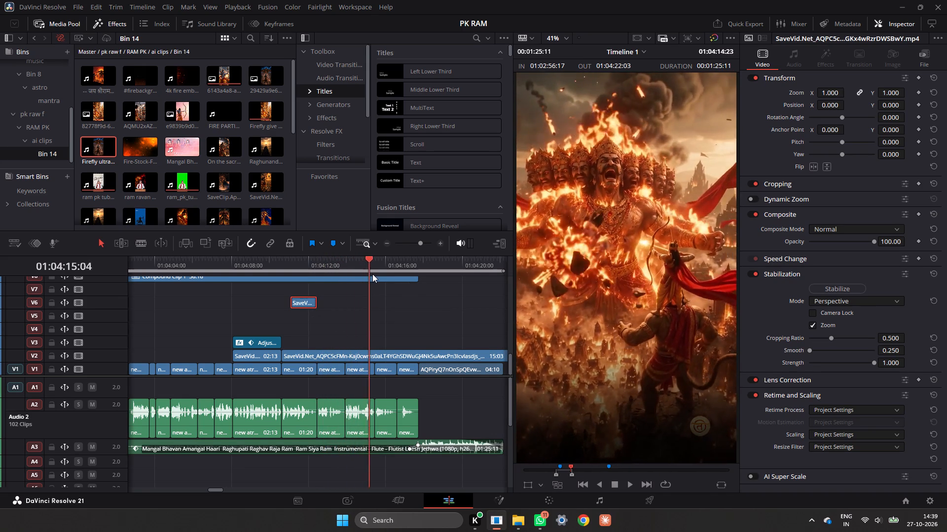
pyautogui.moveTo(372, 274); pyautogui.dragTo(414, 283)
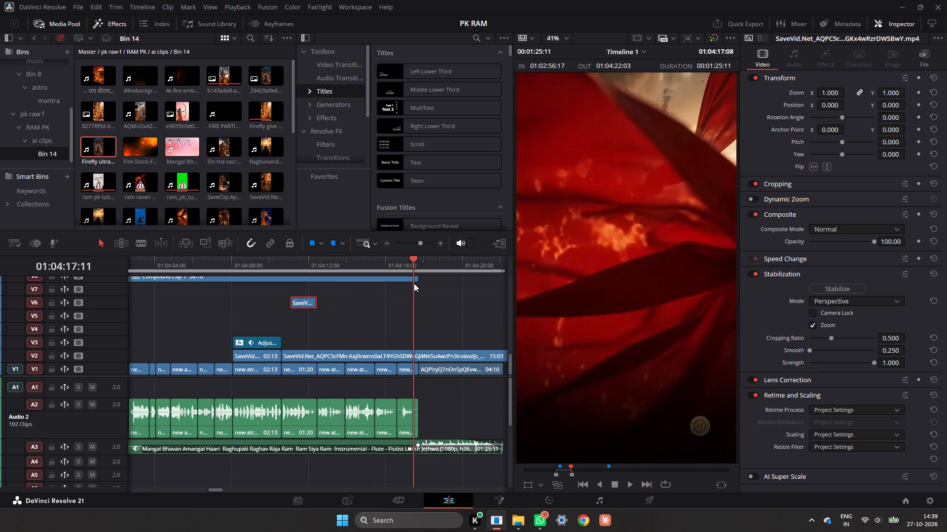
pyautogui.moveTo(414, 283); pyautogui.dragTo(302, 292)
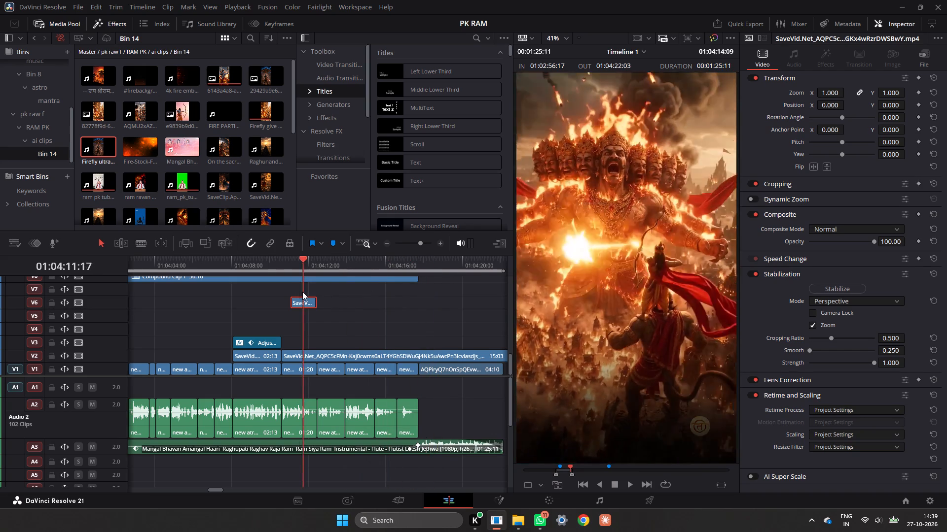
pyautogui.moveTo(302, 292); pyautogui.dragTo(285, 292)
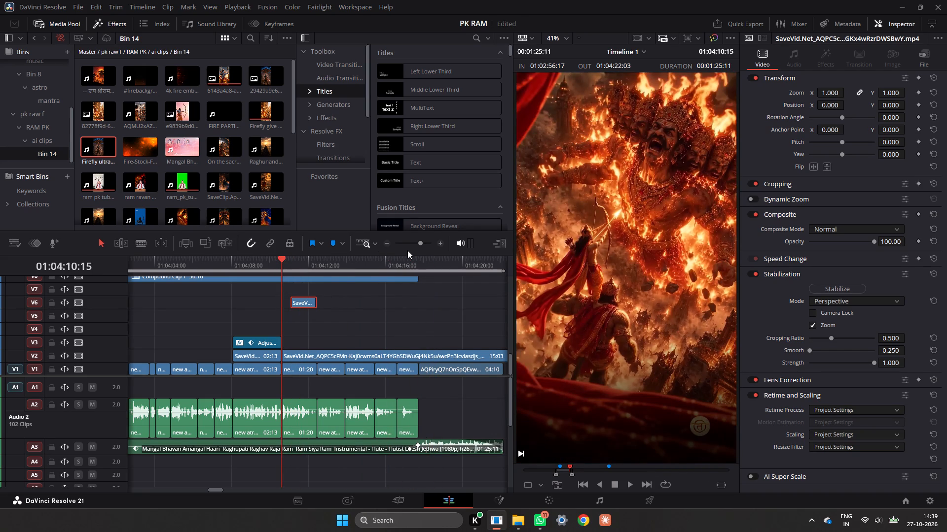
# Play the captioned section from about 01:03:58 to 01:04:01:20 to check its footage against the narration.
pyautogui.click(388, 242)
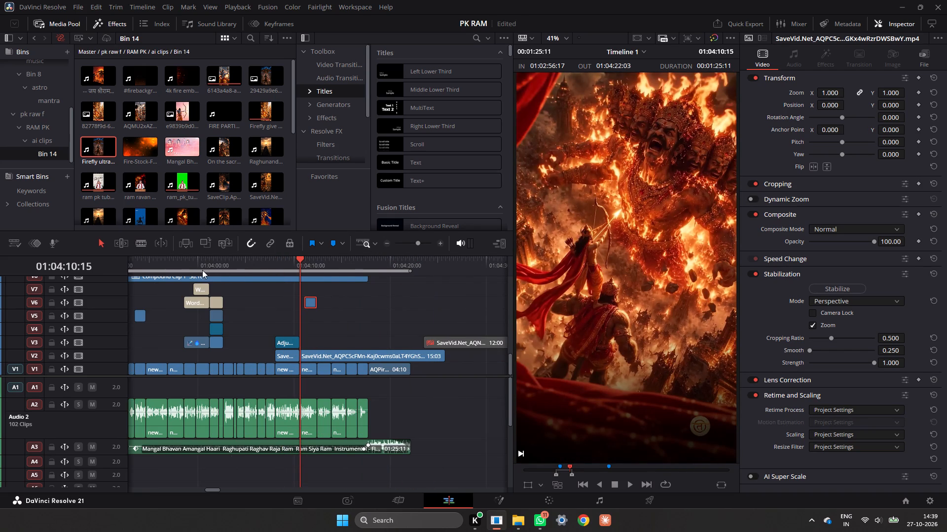
pyautogui.click(185, 268)
pyautogui.press('space')
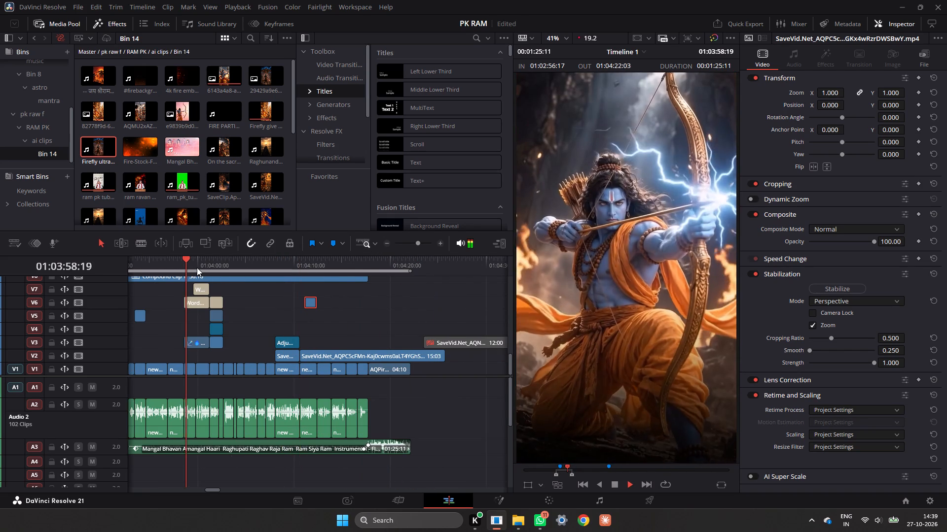
pyautogui.press('space')
pyautogui.press('space')
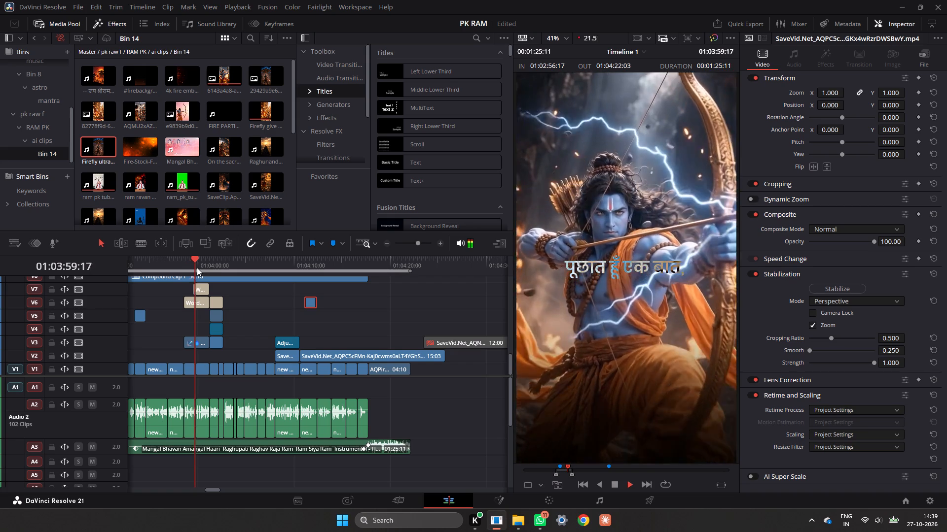
pyautogui.press('space')
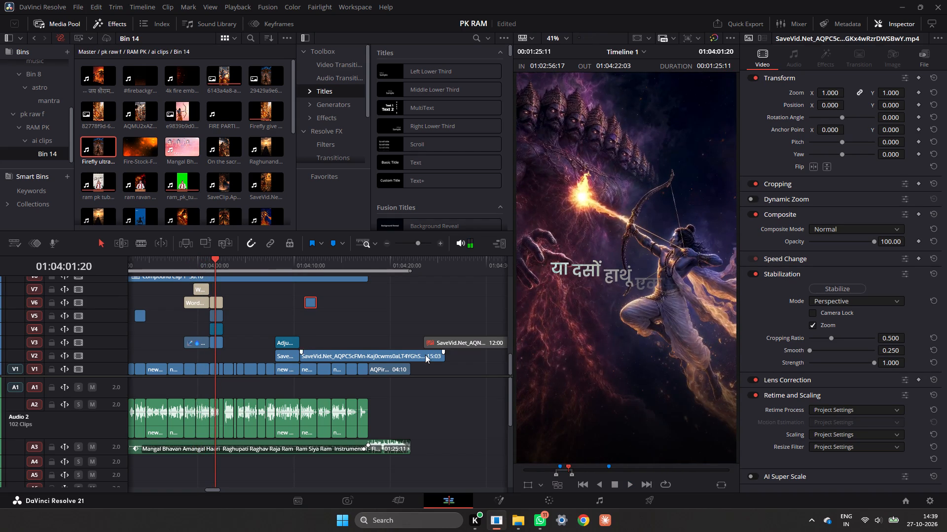
# Scrub ahead to the spare footage past the end, enable the 12:00 SaveVid clip on V3 and preview its opening at 01:04:23:12.
pyautogui.moveTo(306, 268); pyautogui.dragTo(312, 269)
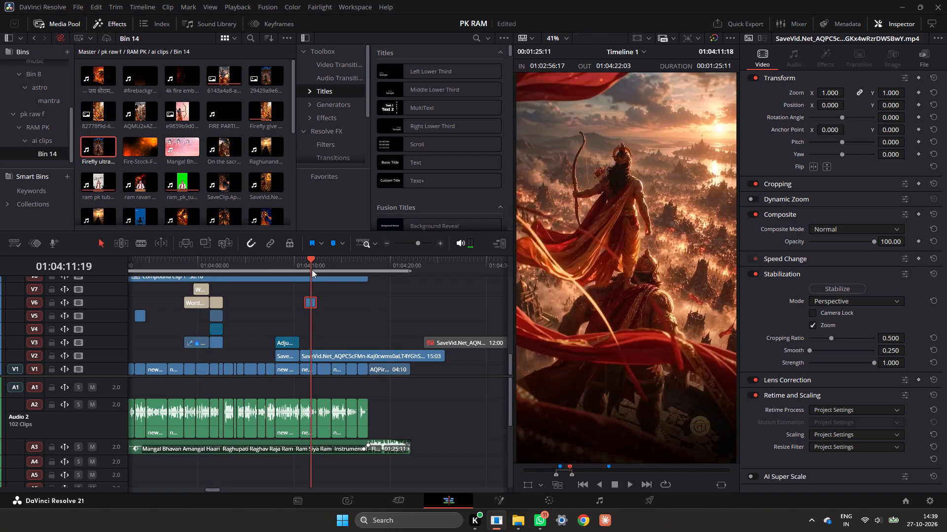
pyautogui.moveTo(312, 269); pyautogui.dragTo(296, 318)
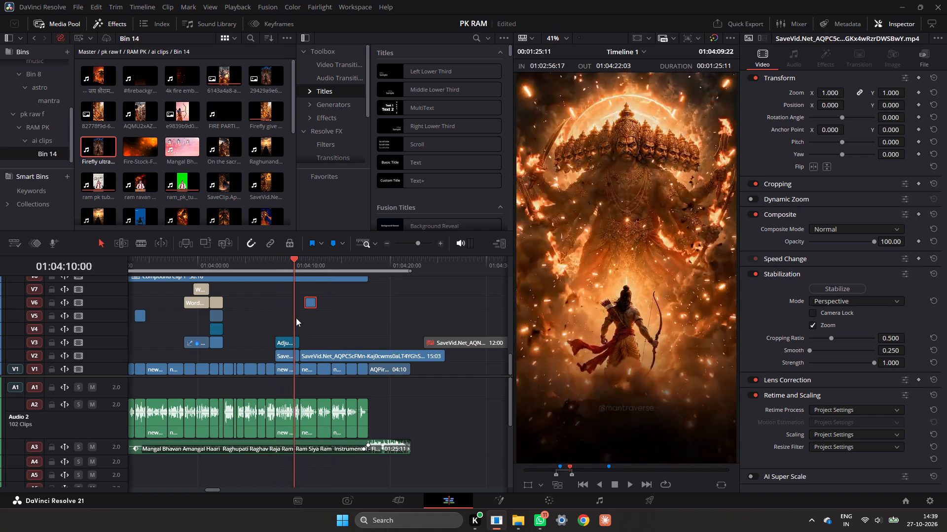
pyautogui.moveTo(296, 318); pyautogui.dragTo(355, 332)
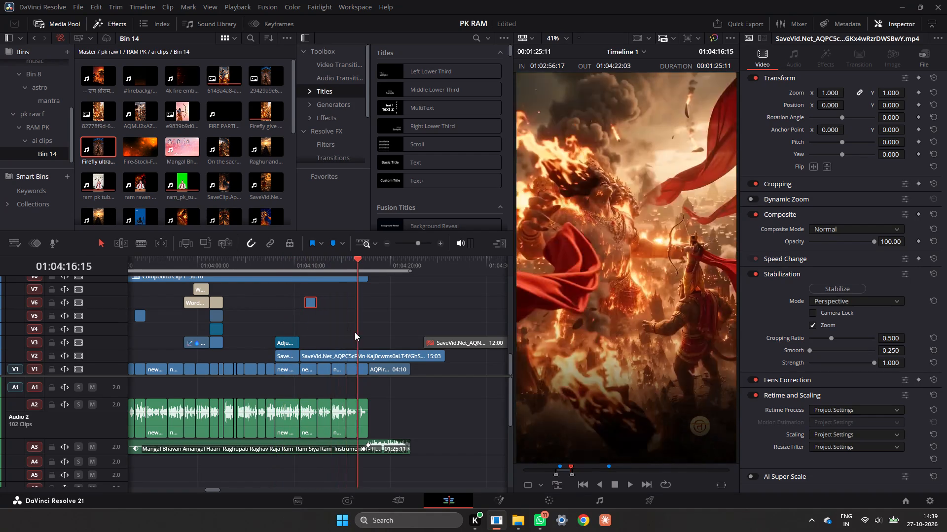
pyautogui.moveTo(355, 332); pyautogui.dragTo(449, 332)
pyautogui.click(474, 342)
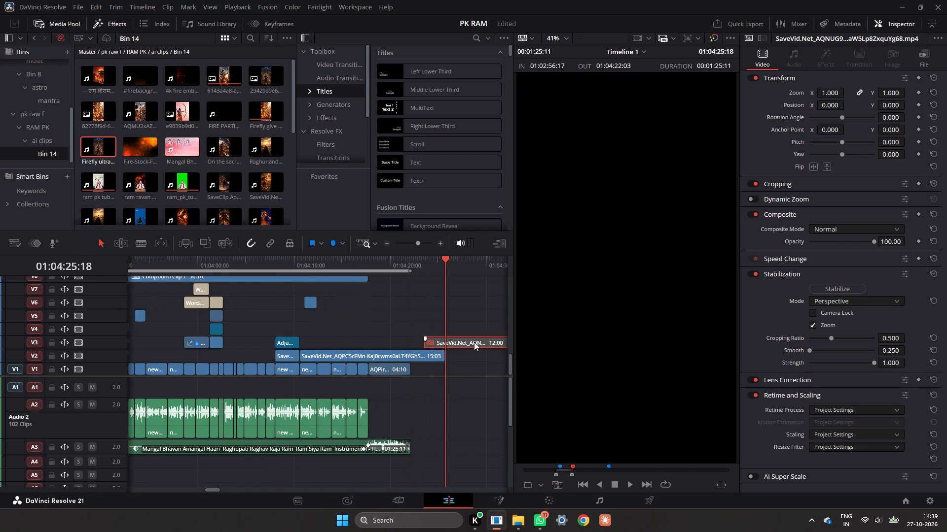
pyautogui.press('d')
pyautogui.moveTo(445, 264); pyautogui.dragTo(427, 274)
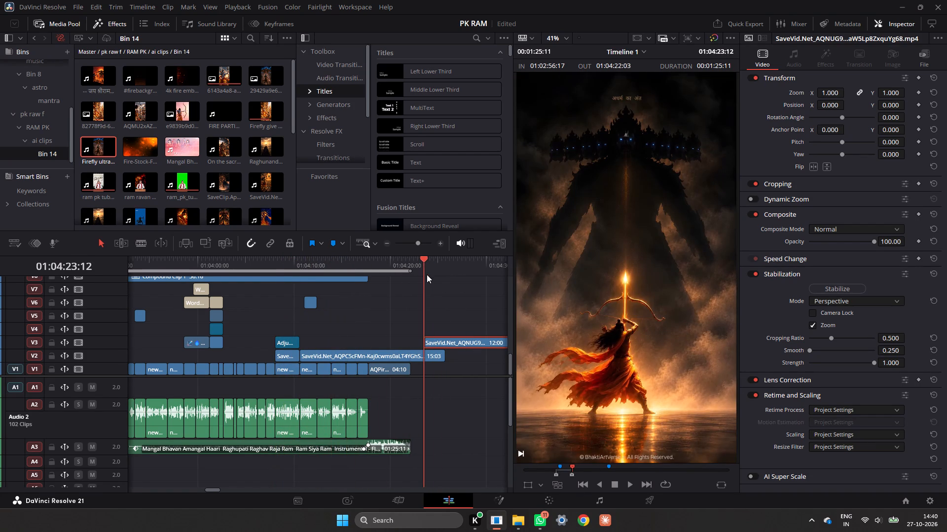
pyautogui.moveTo(427, 274); pyautogui.dragTo(193, 313)
# Move the 12:00 SaveVid clip to V4 at about 01:04:11 and trim both its ends, leaving a piece of about 3 seconds.
pyautogui.moveTo(459, 341); pyautogui.dragTo(343, 328)
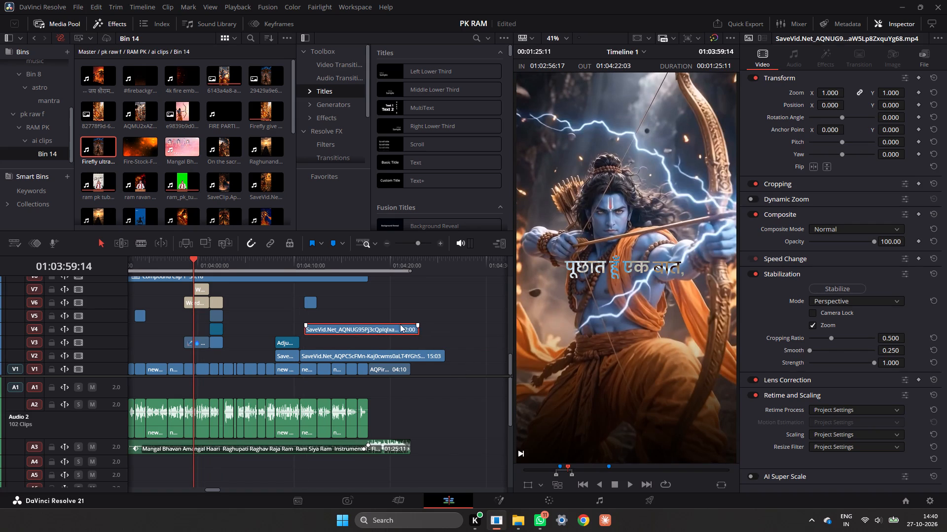
pyautogui.moveTo(329, 263); pyautogui.dragTo(339, 265)
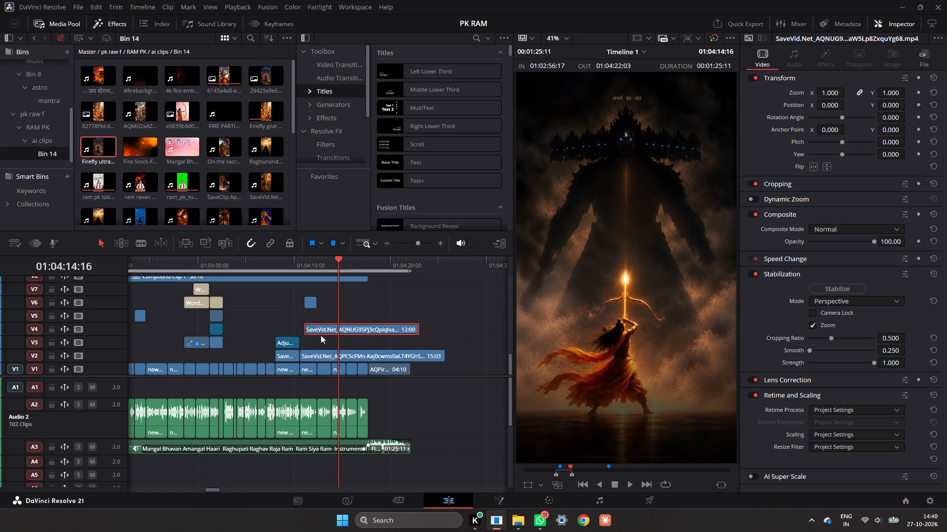
pyautogui.moveTo(307, 328); pyautogui.dragTo(343, 327)
pyautogui.moveTo(342, 327); pyautogui.dragTo(307, 329)
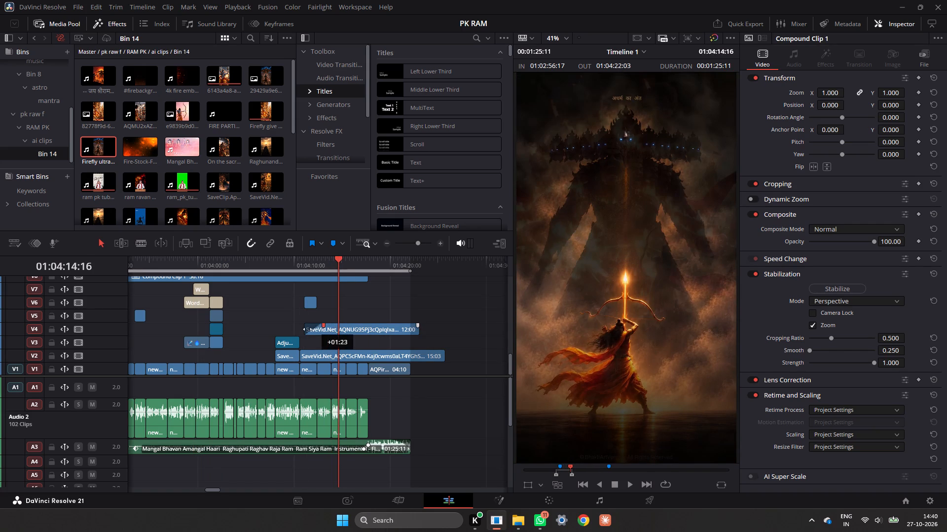
pyautogui.moveTo(307, 329); pyautogui.dragTo(290, 332)
pyautogui.moveTo(307, 331); pyautogui.dragTo(358, 331)
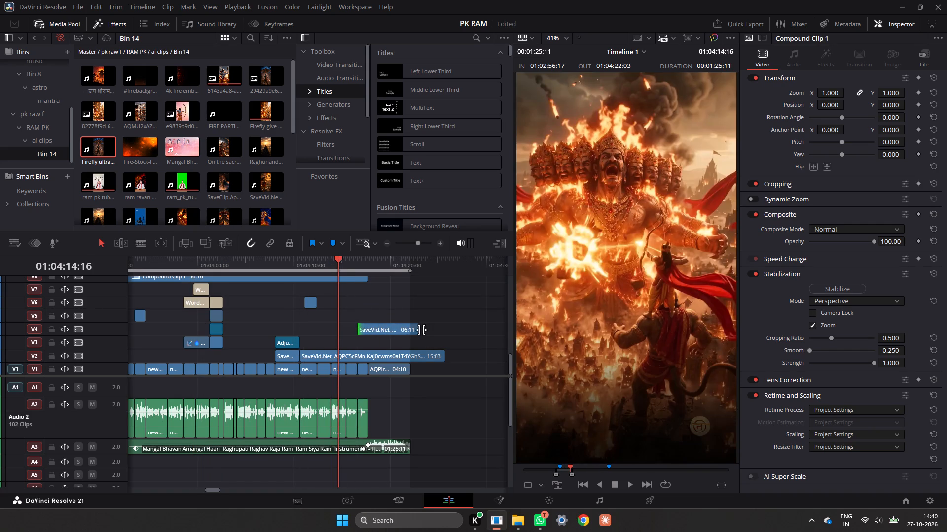
pyautogui.moveTo(416, 331); pyautogui.dragTo(384, 332)
# Move the trimmed SaveVid piece earlier on V4, placing it from about 01:03:57 to 01:04:00 above the caption section's V3 clip.
pyautogui.moveTo(377, 332); pyautogui.dragTo(183, 332)
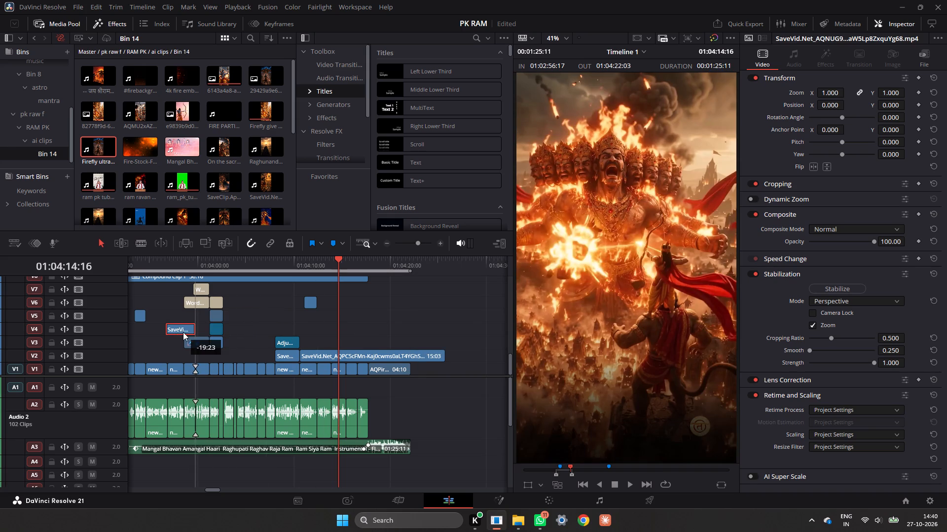
pyautogui.moveTo(183, 332); pyautogui.dragTo(190, 332)
pyautogui.keyDown('ctrl'); pyautogui.scroll(1, 534, 260); pyautogui.keyUp('ctrl')
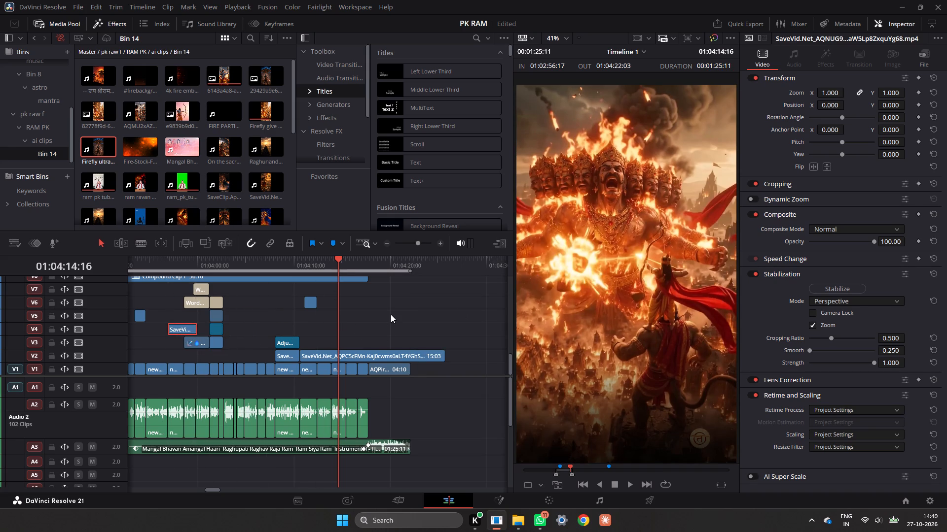
pyautogui.keyDown('ctrl'); pyautogui.scroll(3, 390, 314); pyautogui.keyUp('ctrl')
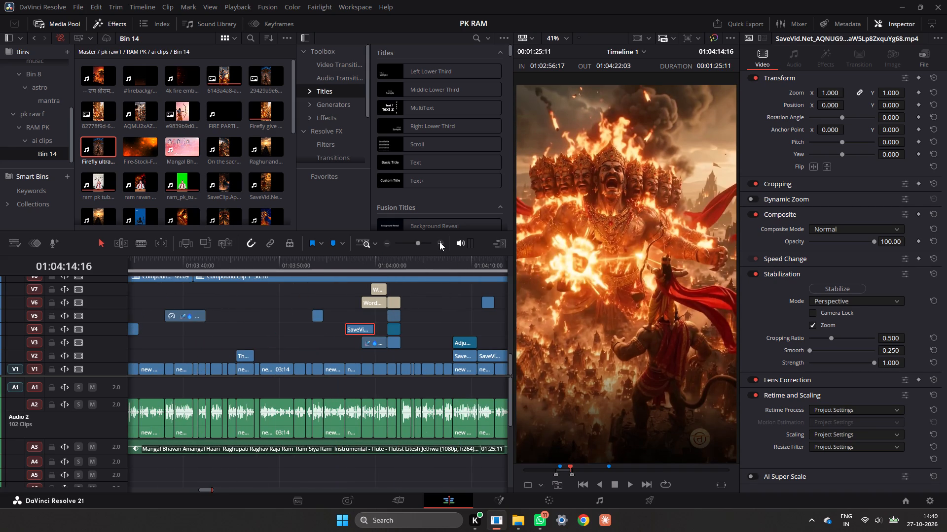
# Align the SaveVid piece on V4 with the end of the V3 clip below and trim its start to a 02:16 length.
pyautogui.click(439, 242)
pyautogui.scroll(1, 357, 322)
pyautogui.keyDown('ctrl'); pyautogui.scroll(-2, 357, 322); pyautogui.keyUp('ctrl')
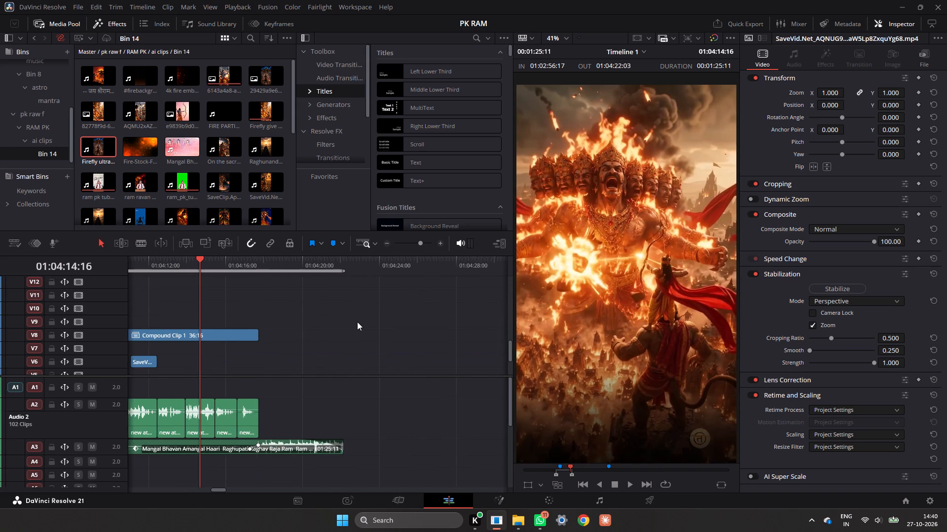
pyautogui.keyDown('ctrl'); pyautogui.scroll(7, 357, 322); pyautogui.keyUp('ctrl')
pyautogui.scroll(-3, 359, 330)
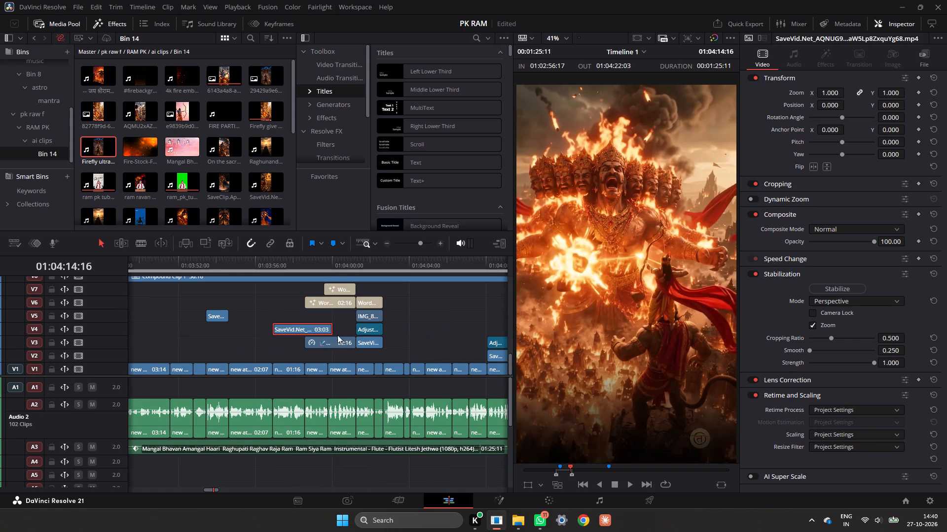
pyautogui.moveTo(316, 331); pyautogui.dragTo(336, 329)
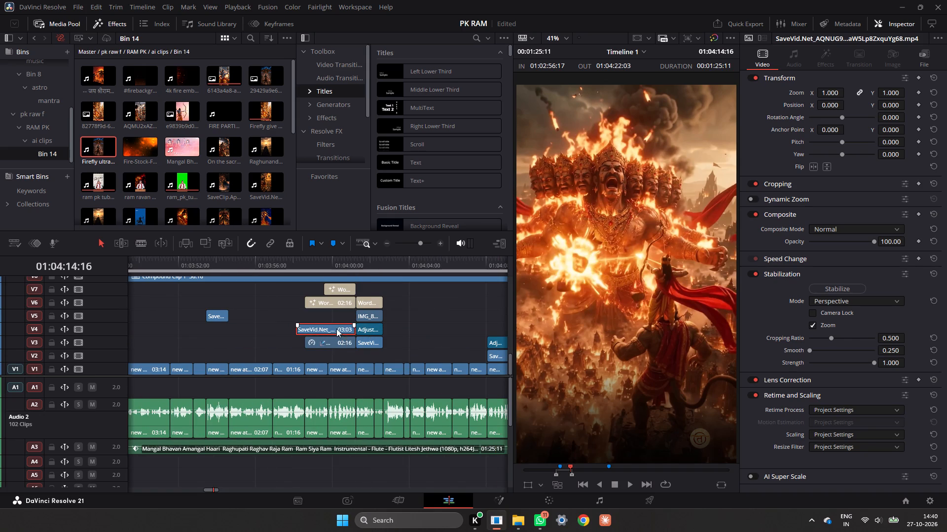
pyautogui.moveTo(299, 332); pyautogui.dragTo(304, 332)
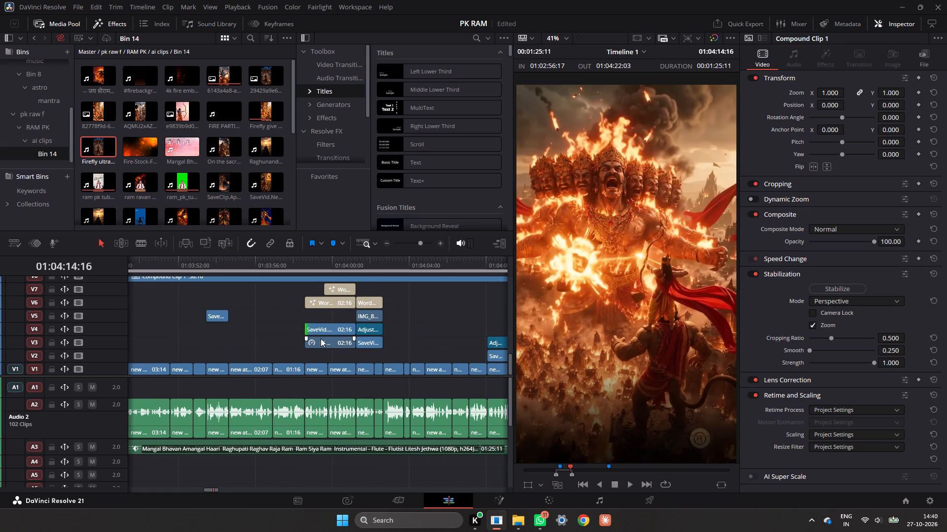
# Disable the old V3 clip under the first caption, move it down to V2 and put the SaveVid piece in its place on V3.
pyautogui.click(321, 338)
pyautogui.press('d')
pyautogui.moveTo(320, 341); pyautogui.dragTo(320, 349)
pyautogui.moveTo(327, 331); pyautogui.dragTo(327, 340)
# Move the V4 adjustment clip back to the SaveVid piece's start and extend it to 04:02 so it spans both V3 clips.
pyautogui.moveTo(364, 332); pyautogui.dragTo(355, 333)
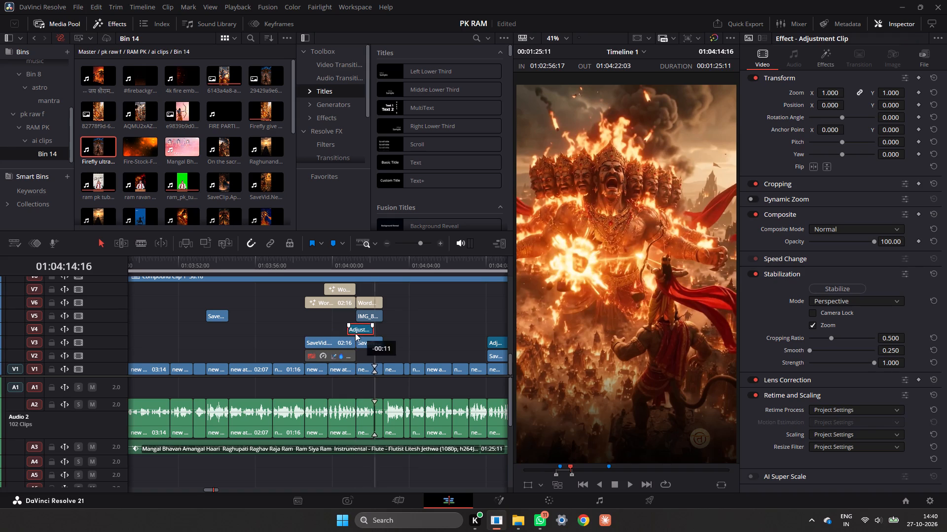
pyautogui.moveTo(355, 333); pyautogui.dragTo(316, 333)
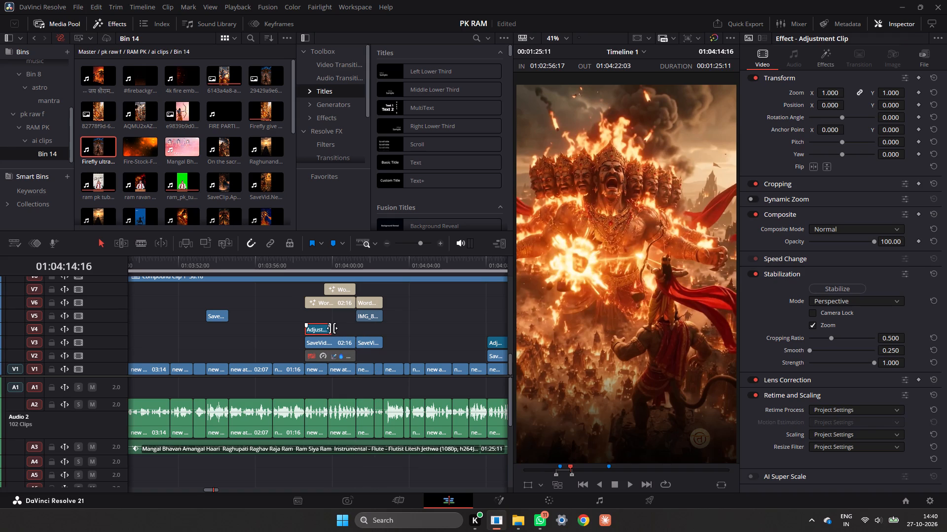
pyautogui.moveTo(332, 331); pyautogui.dragTo(379, 331)
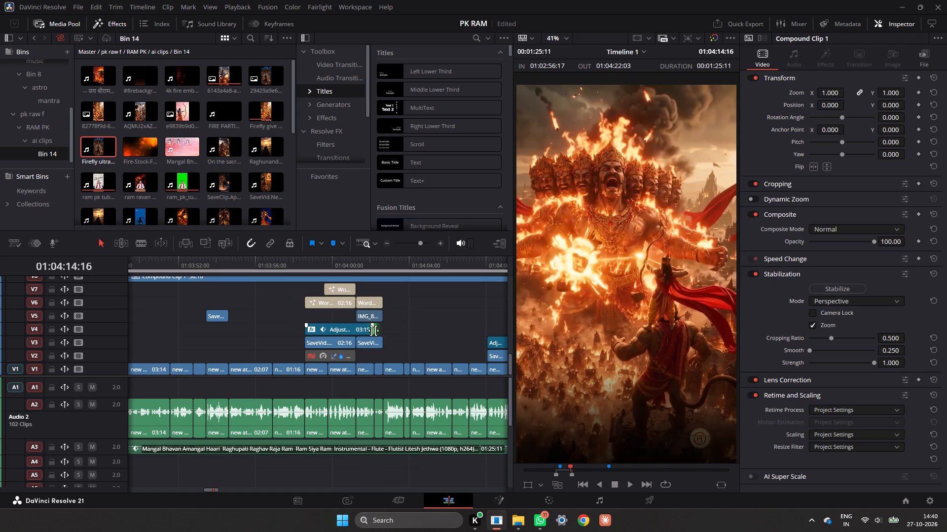
pyautogui.moveTo(373, 331); pyautogui.dragTo(383, 332)
# Play the captioned section from about 01:03:58:14 to 01:04:02:13 to check the replaced footage under the adjustment clip.
pyautogui.click(308, 272)
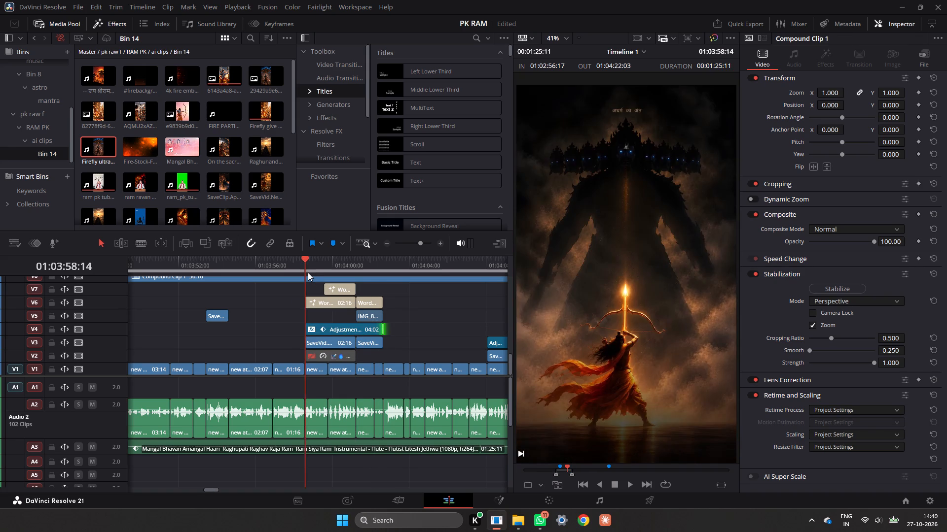
pyautogui.press('space')
pyautogui.press('space')
pyautogui.press('space')
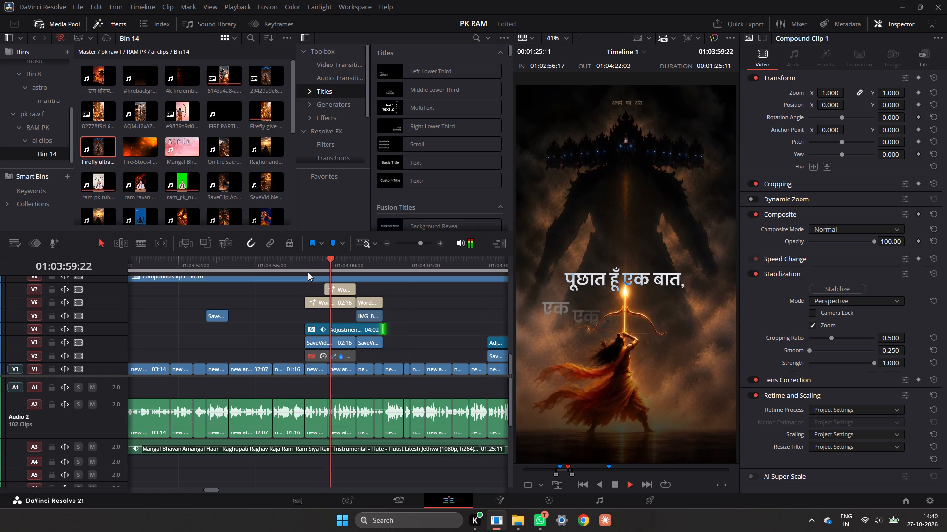
pyautogui.press('space')
pyautogui.press('space')
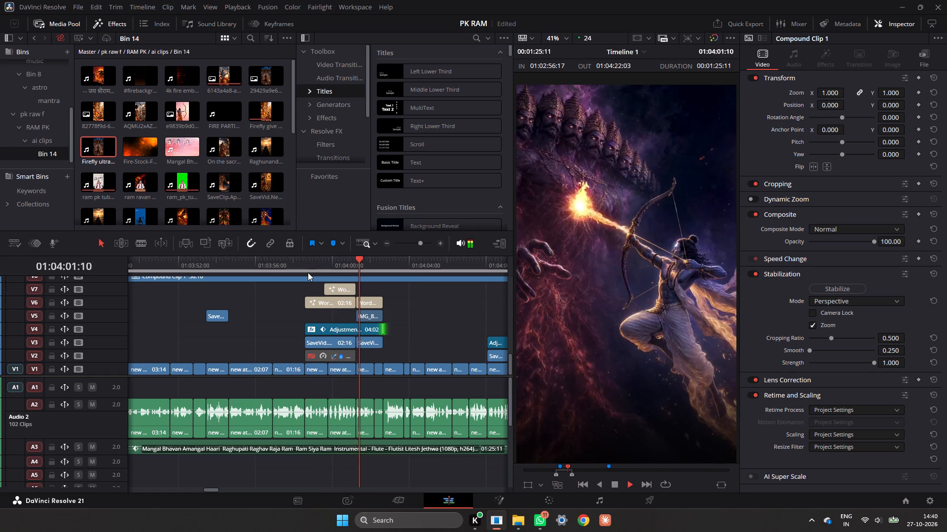
pyautogui.press('space')
pyautogui.press('space')
pyautogui.press('space')
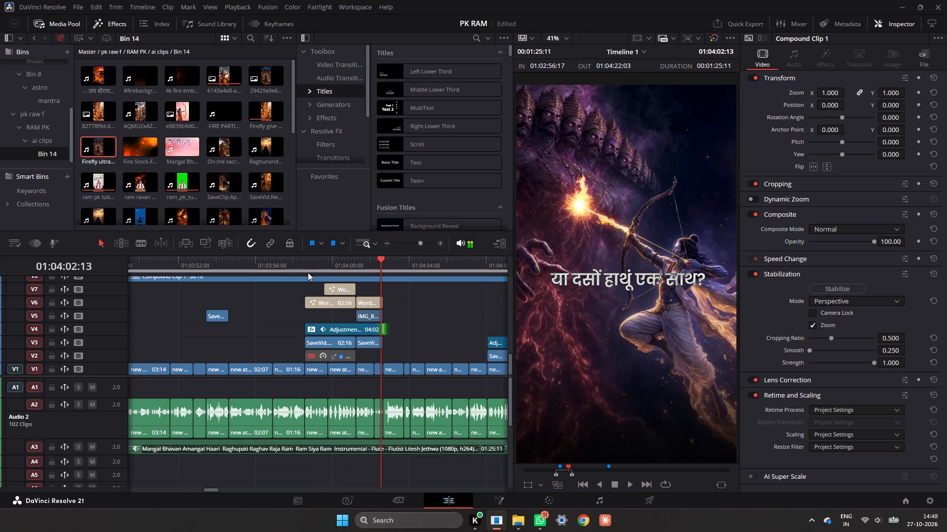